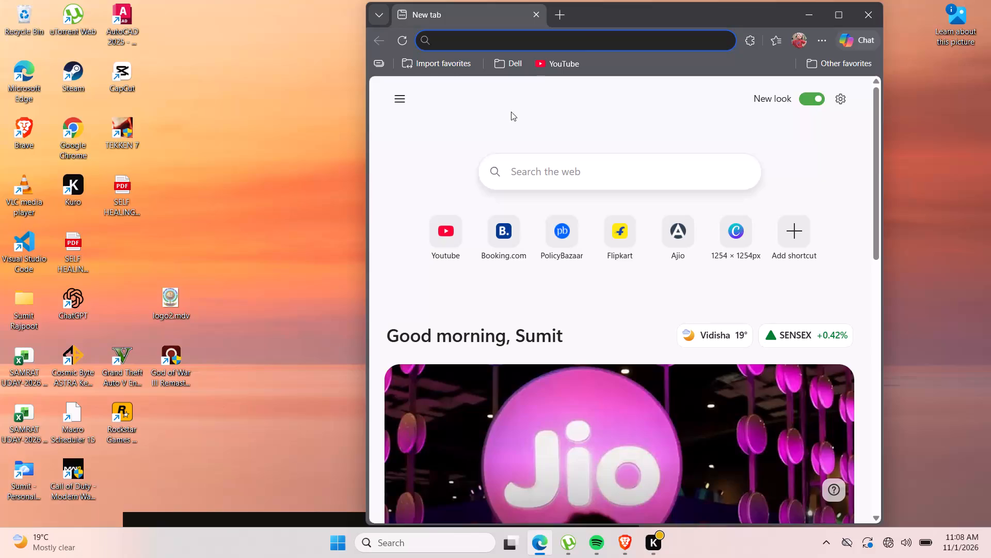
Try to open the Samrat Ashok Technology Institute design on Canva by entering "canva" as the web address.
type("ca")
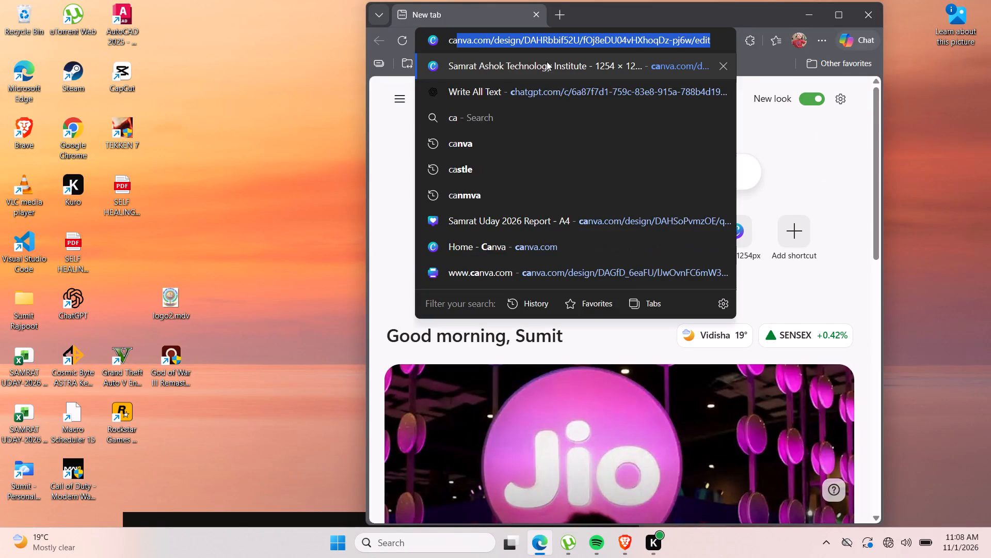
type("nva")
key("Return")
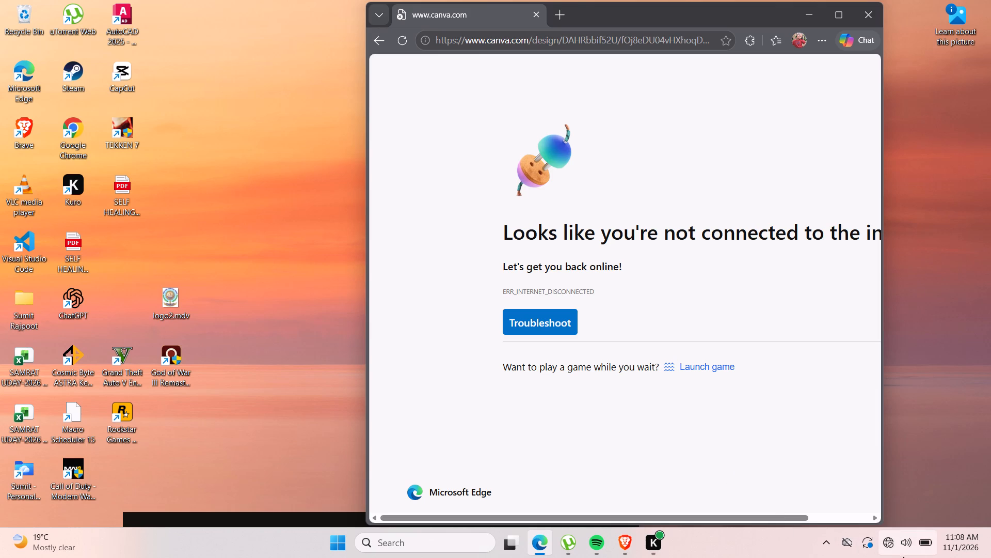
Open the list of available Wi-Fi networks to get the computer back online.
left_click(880, 541)
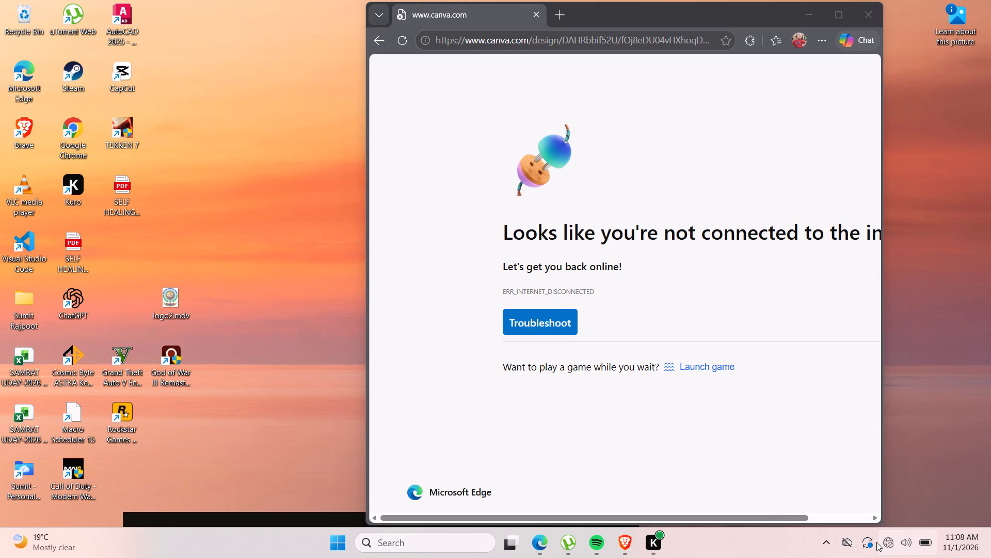
left_click(885, 545)
double_click(885, 545)
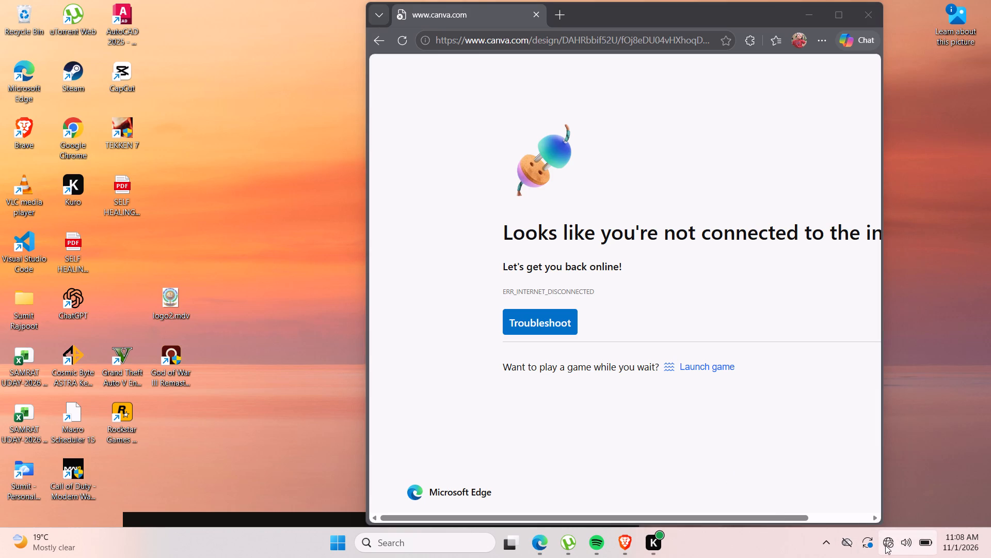
left_click(885, 545)
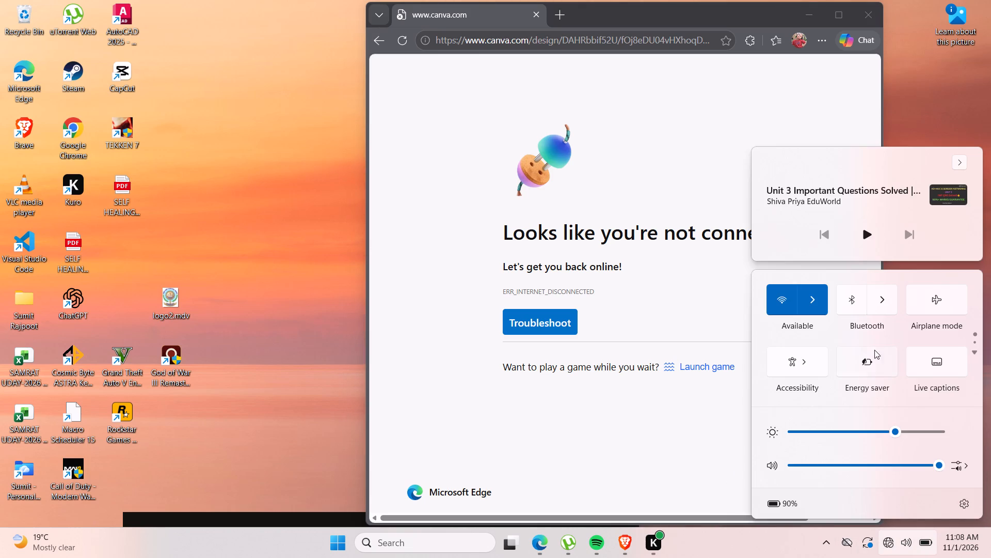
left_click(813, 302)
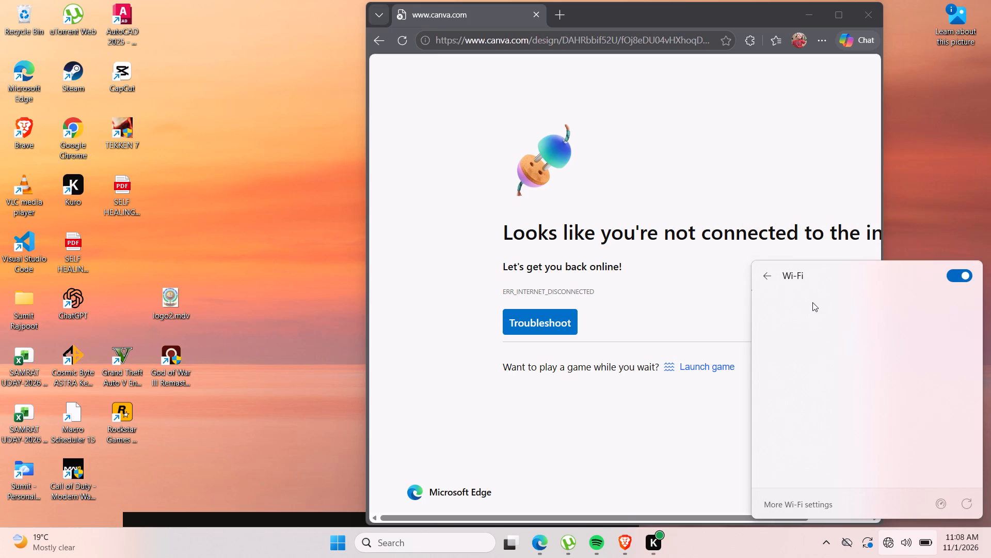
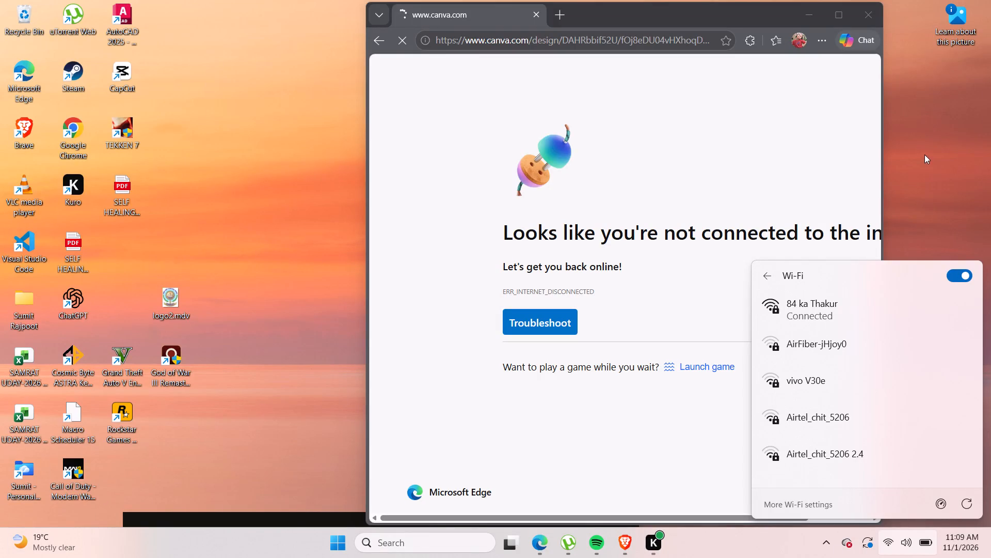
Dismiss the Wi-Fi network list and maximize the browser window with the Canva design.
left_click(788, 168)
left_click(788, 168)
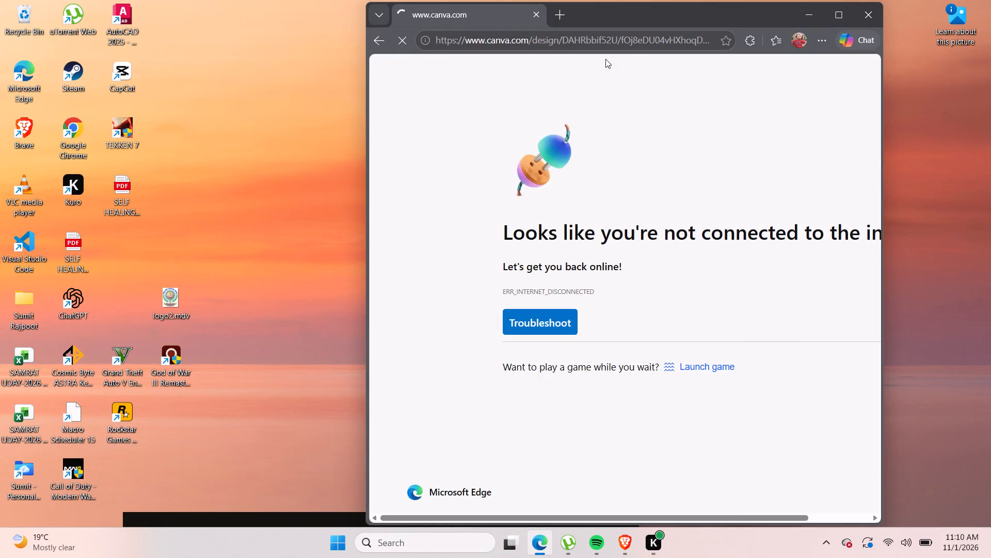
left_click(837, 20)
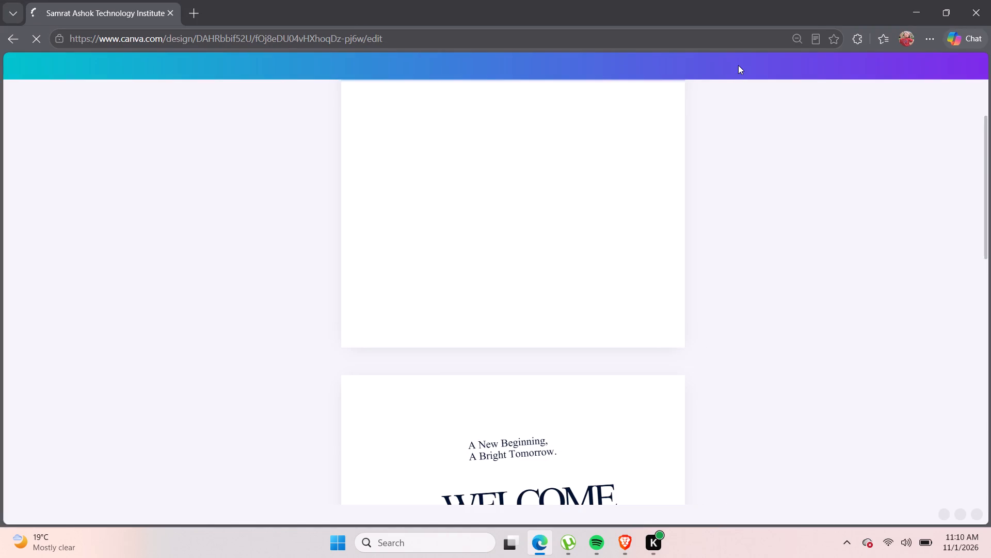
Look through the pages of the Samrat Ashok Technology Institute design as it loads, down to pages 2 and 3.
scroll(622, 173, "down", 5)
scroll(622, 173, "up", 4)
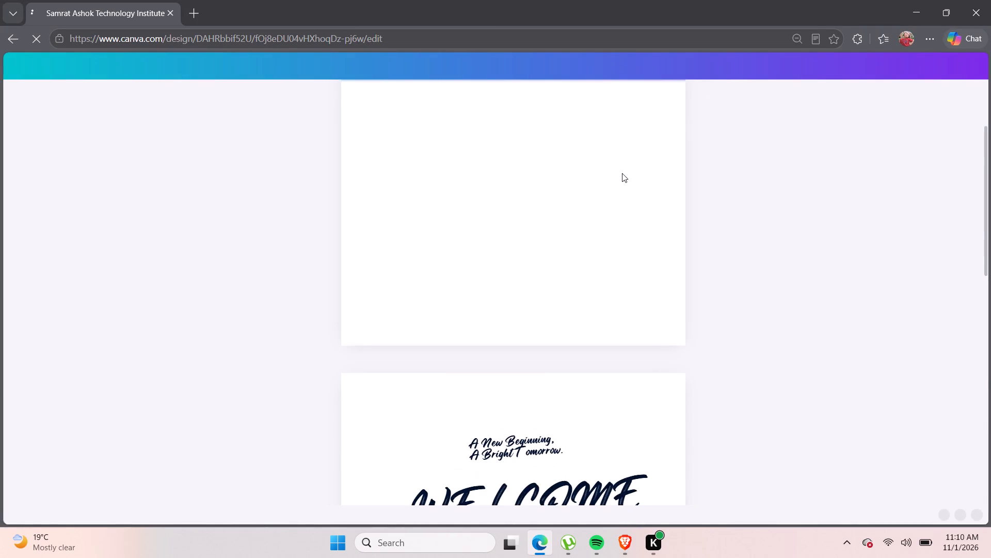
scroll(622, 173, "down", 3)
scroll(574, 183, "down", 2)
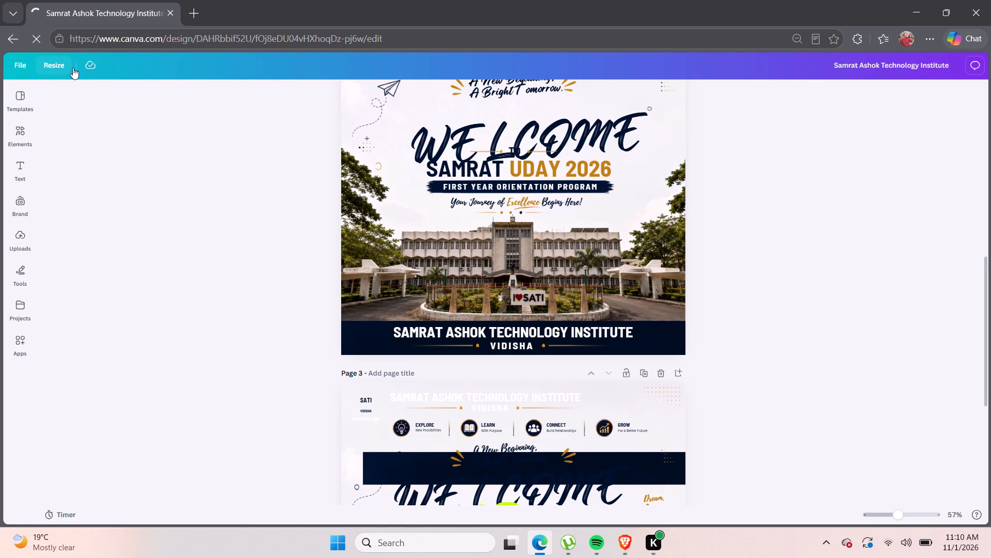
Return to the home page from the Samrat Ashok Technology Institute design and open the SELF HEALING ROADS presentation.
left_click(20, 71)
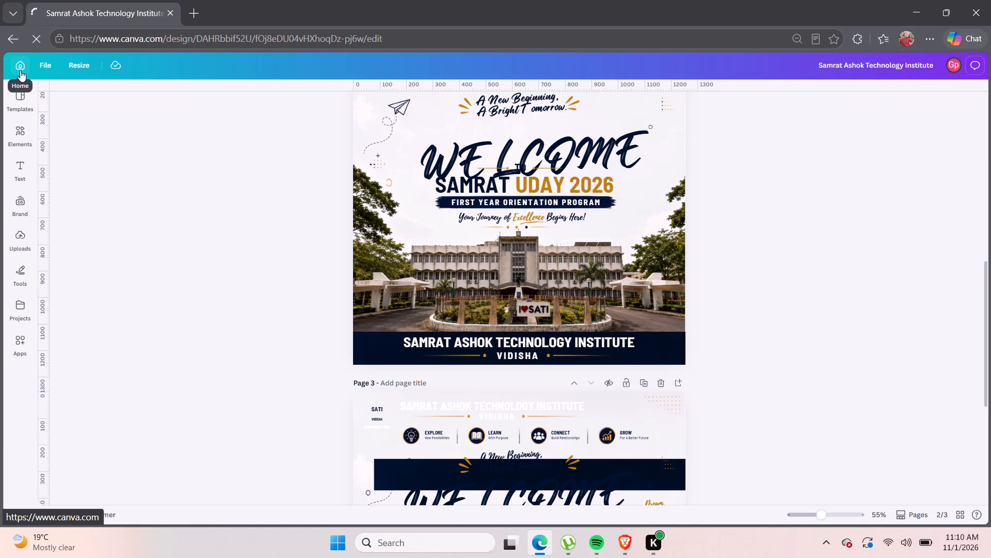
left_click(21, 69)
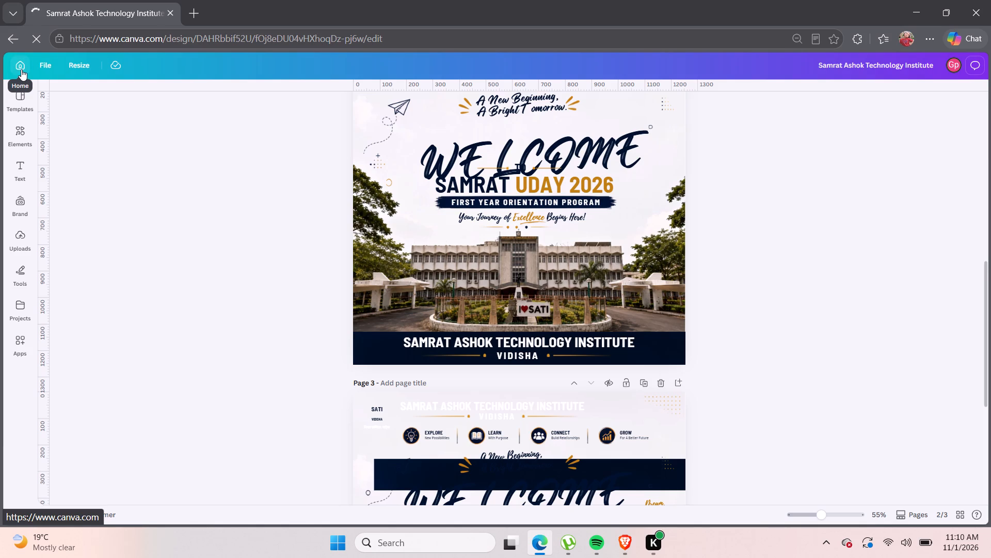
triple_click(21, 69)
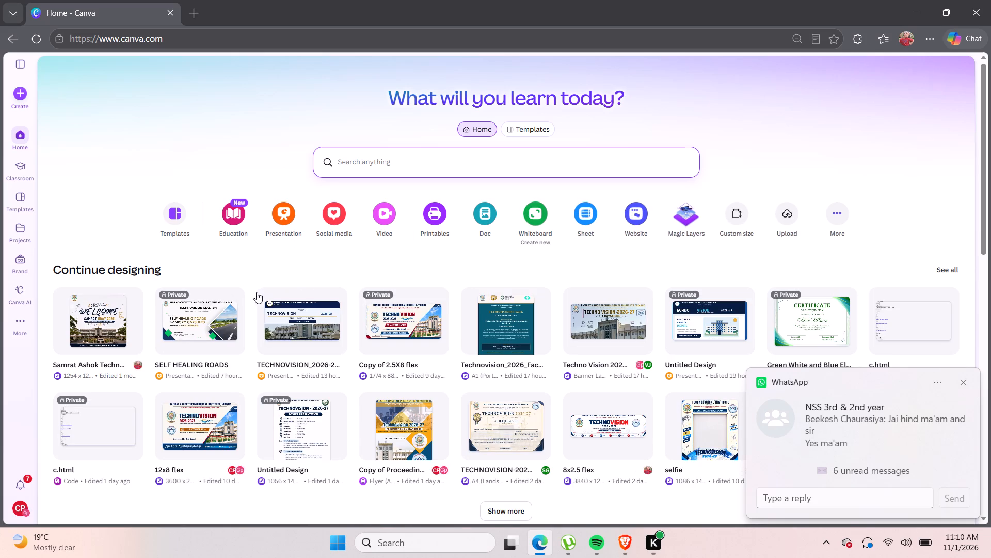
left_click(210, 314)
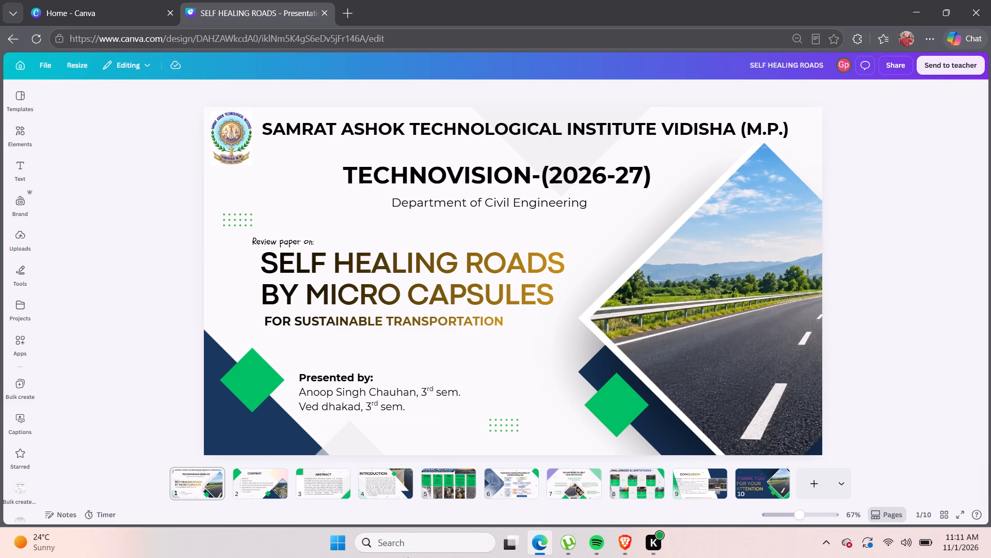
Look through the presentation's slides, starting with the Content and Abstract pages.
left_click(274, 492)
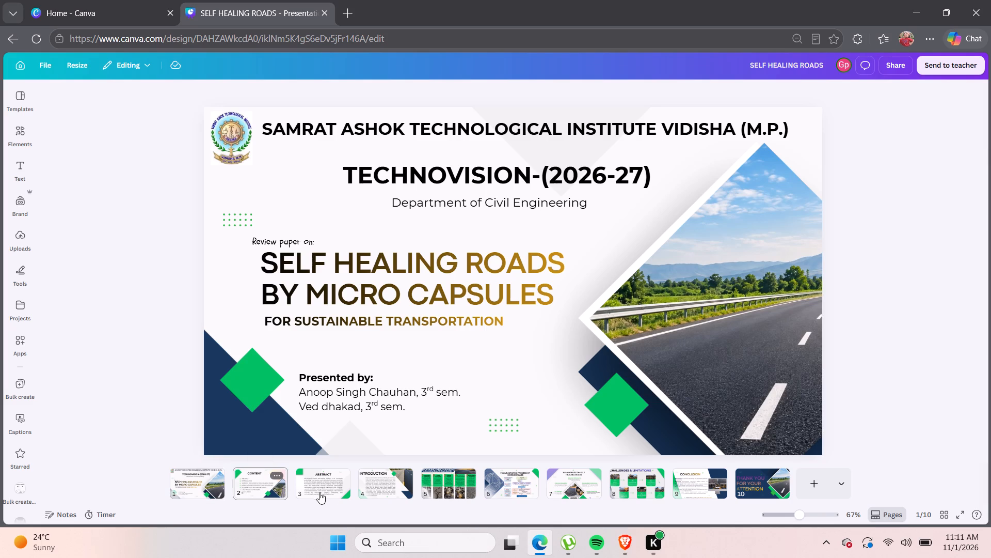
left_click(332, 491)
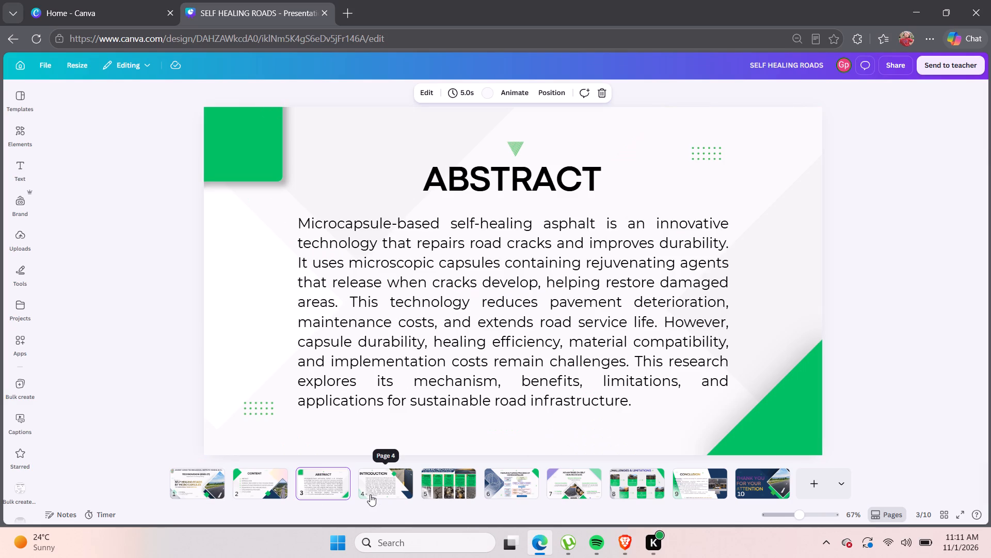
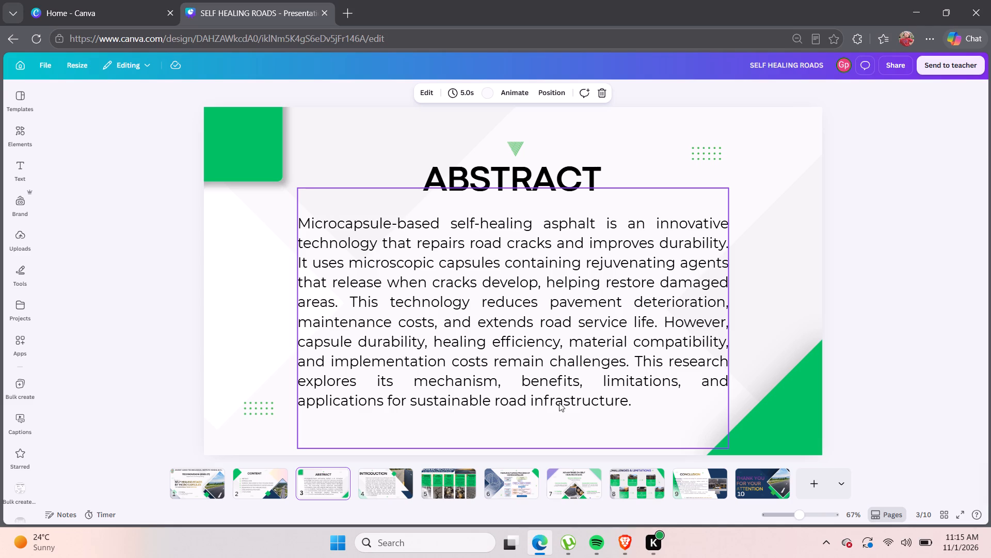
Continue reviewing the presentation by opening the Introduction slide after the Abstract.
left_click(371, 489)
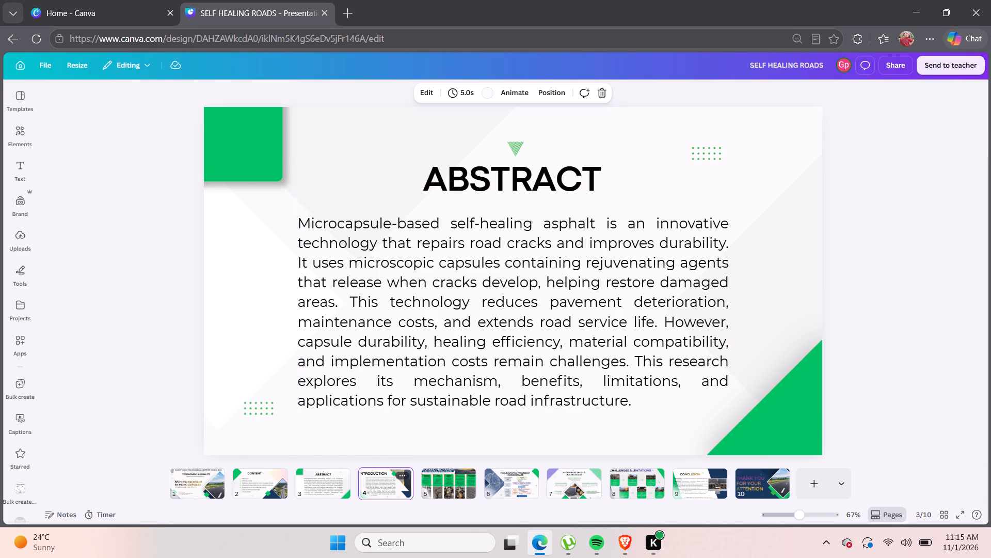
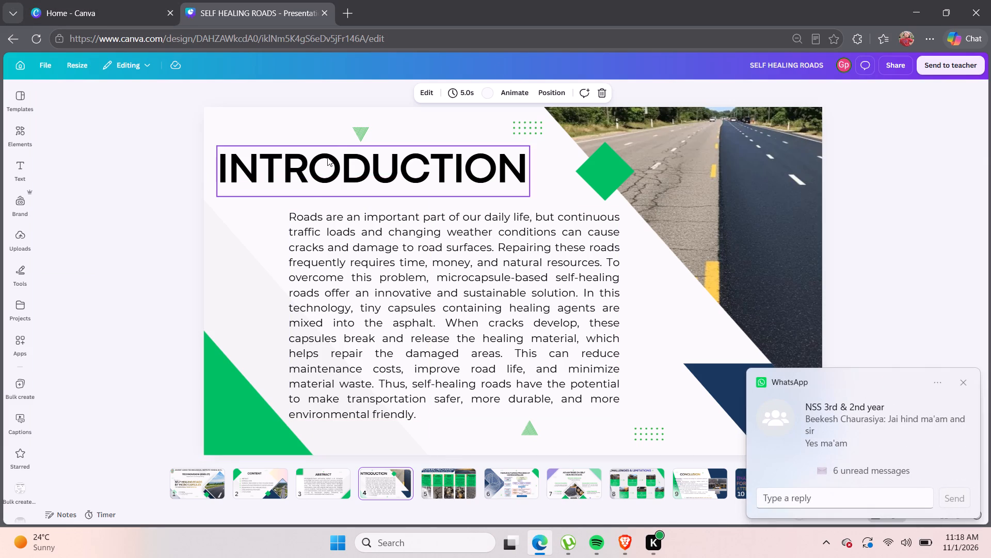
Select the body paragraph on the Introduction slide to examine its text.
left_click(435, 214)
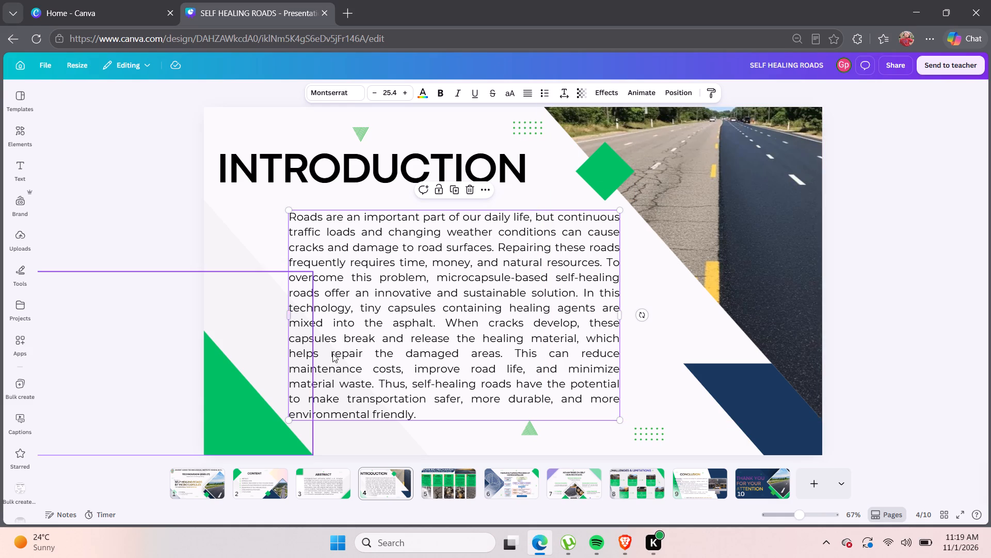
Recheck the text of the Abstract and Introduction slides.
left_click(330, 485)
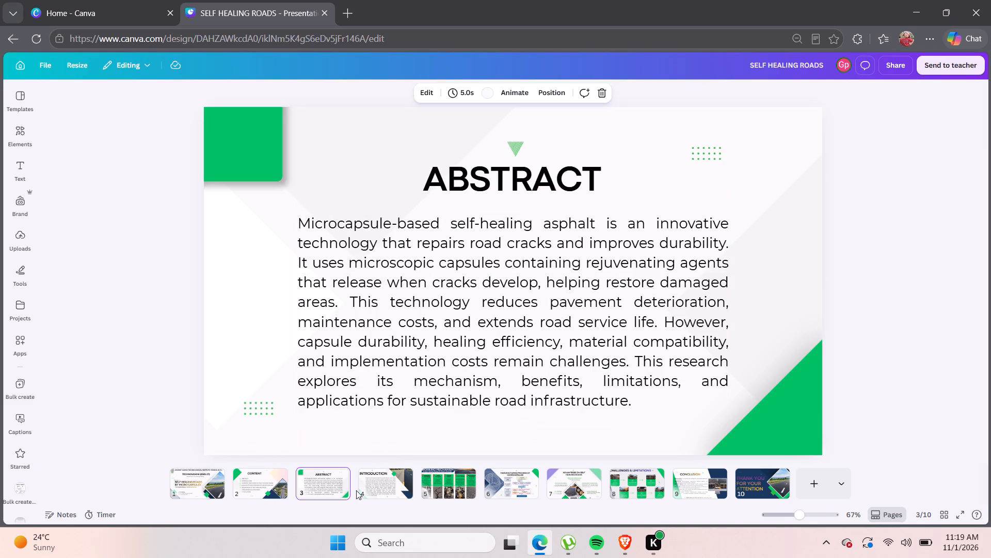
left_click(377, 490)
On the Working Mechanism slide, complete the Capsule Rupture description by adding the word "area" after "damaged".
left_click(448, 484)
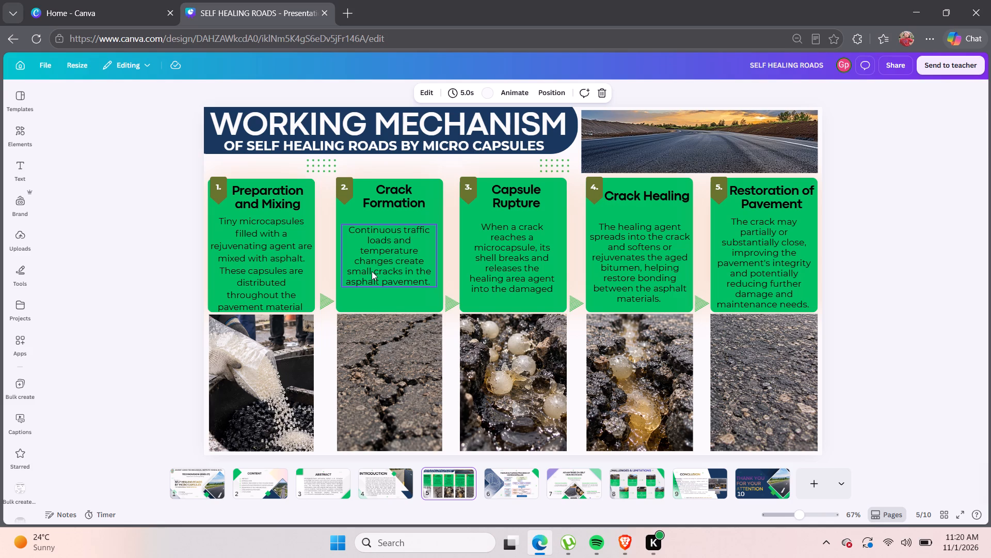
left_click(547, 289)
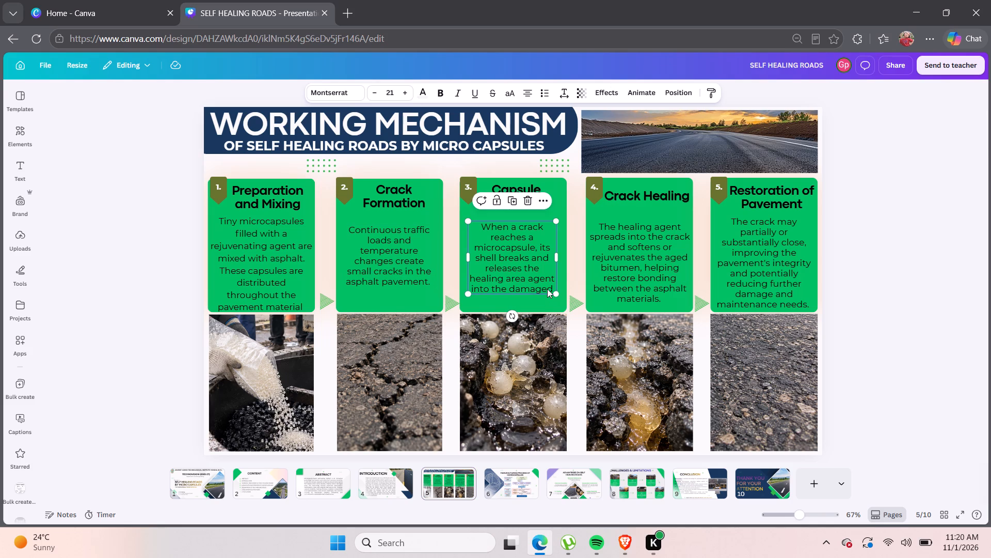
left_click(547, 289)
left_click(552, 288)
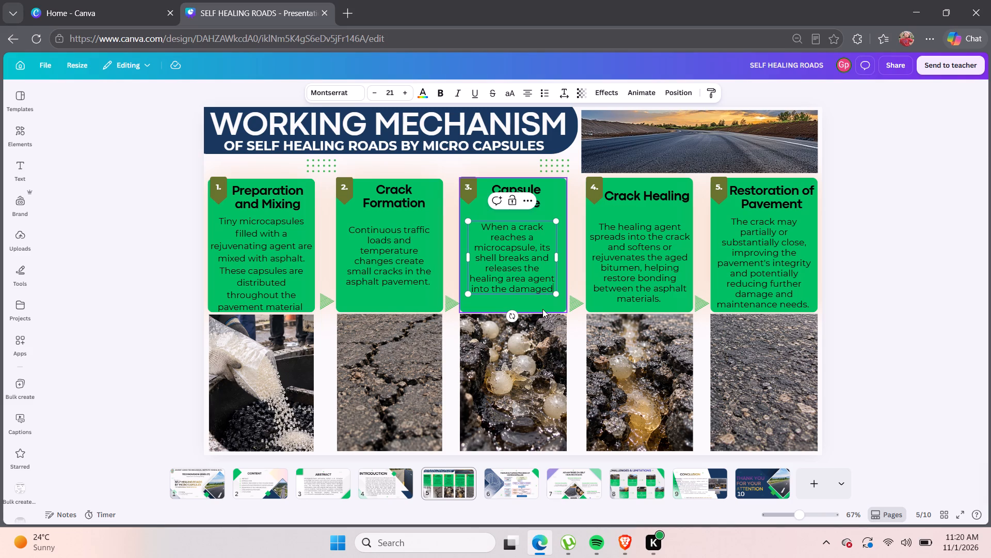
key("space")
type("area")
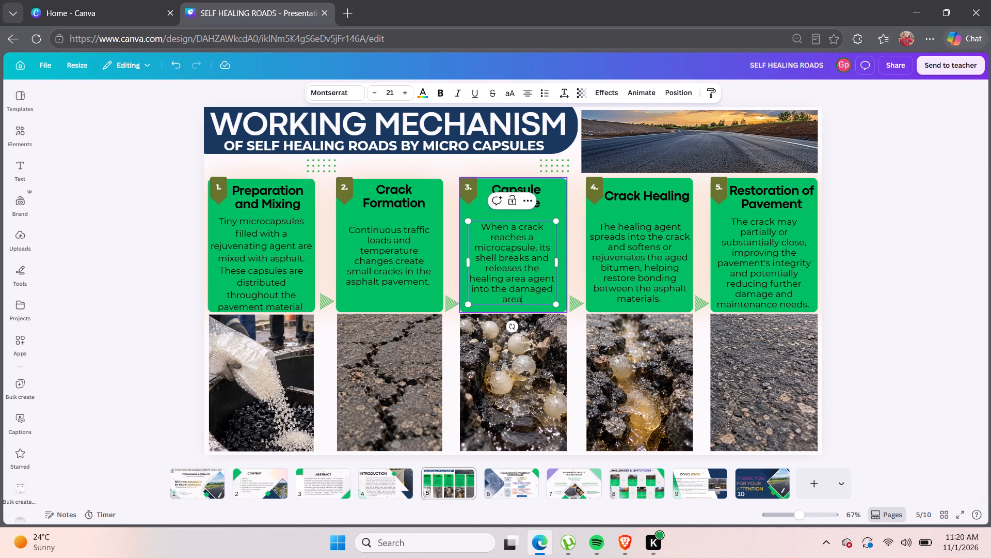
left_click(571, 247)
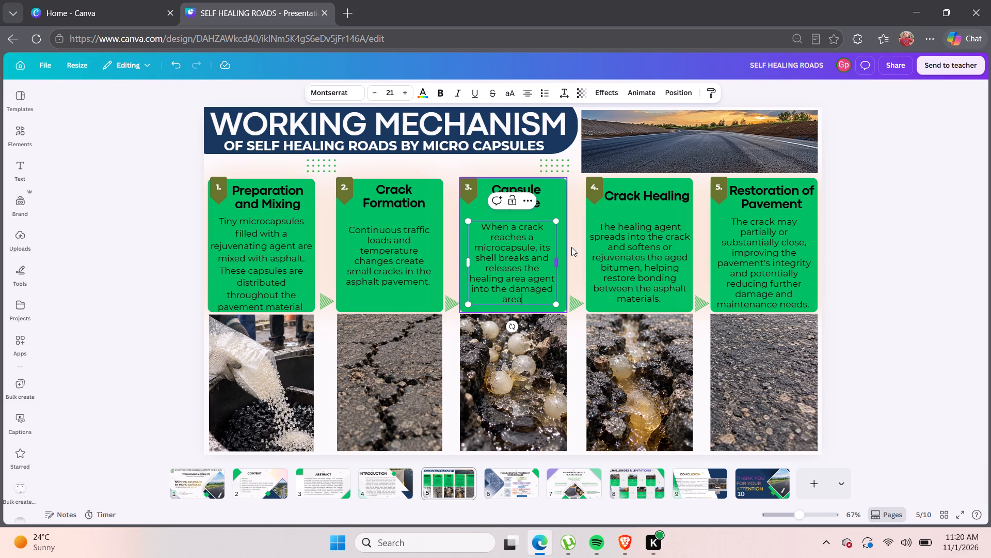
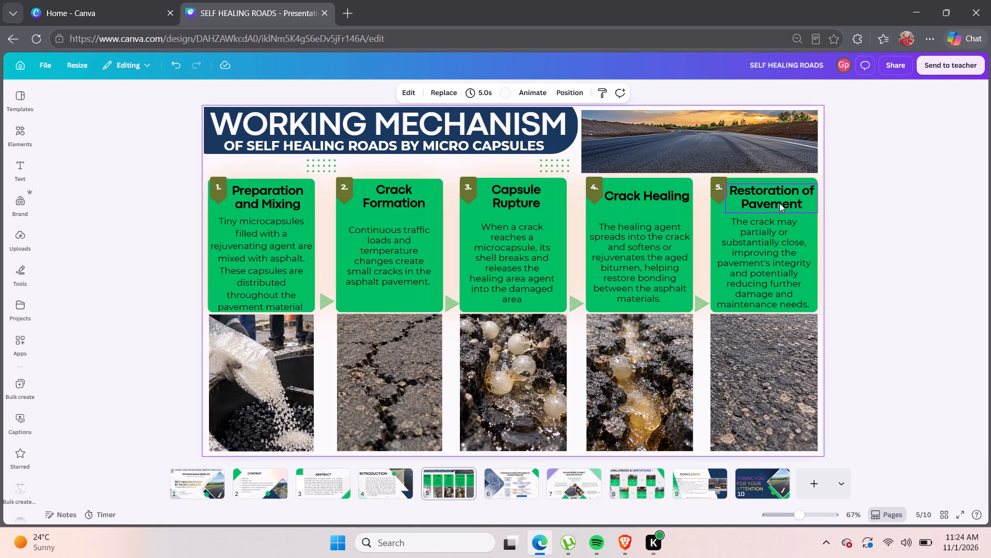
Search the web for "translate in hindi" in a new browser tab to bring up a Hindi translator.
left_click(772, 218)
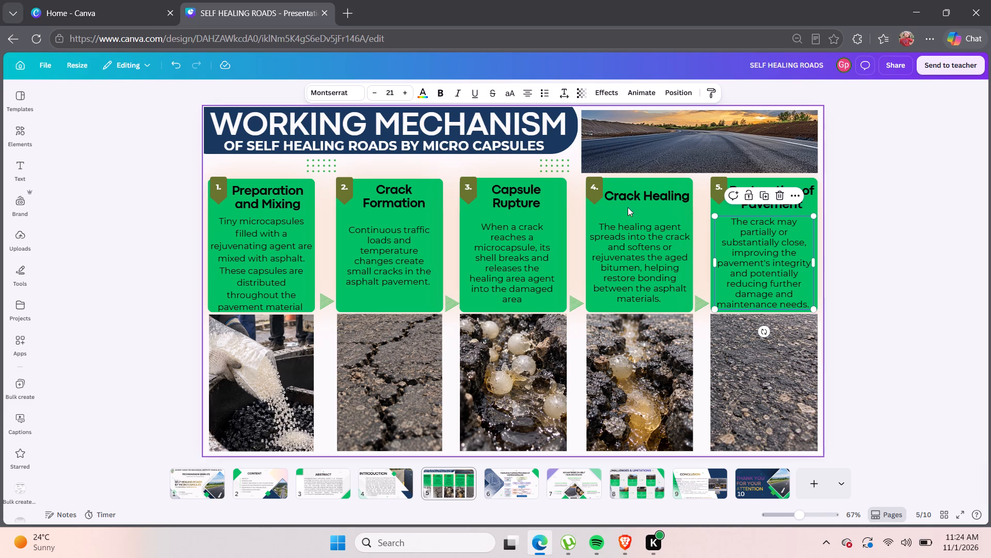
left_click(343, 14)
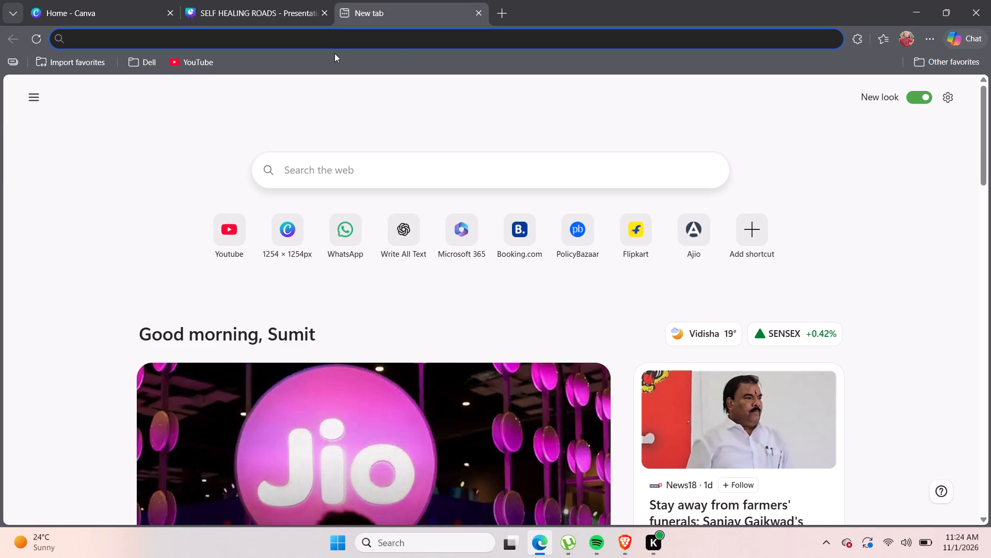
type("tra")
key("n")
key("s")
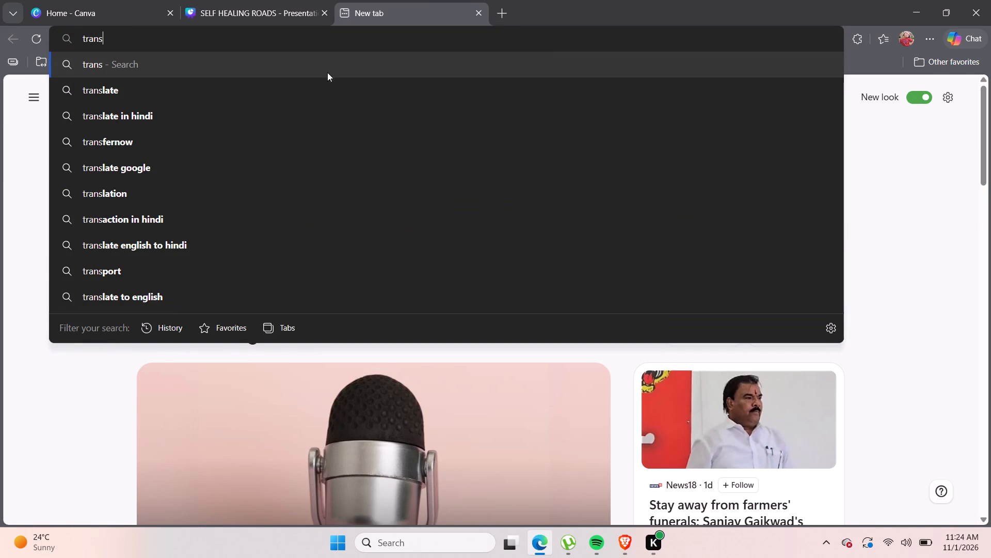
left_click(311, 116)
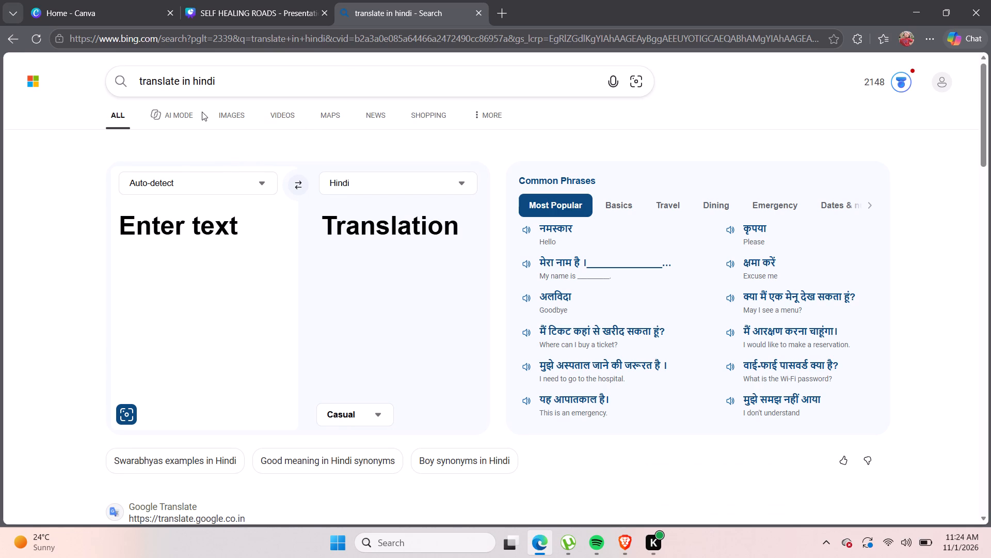
scroll(261, 291, "down", 2)
scroll(261, 291, "up", 2)
Translate the full Restoration of Pavement description from the Working Mechanism slide into Hindi and check the translation against the slide.
left_click(308, 16)
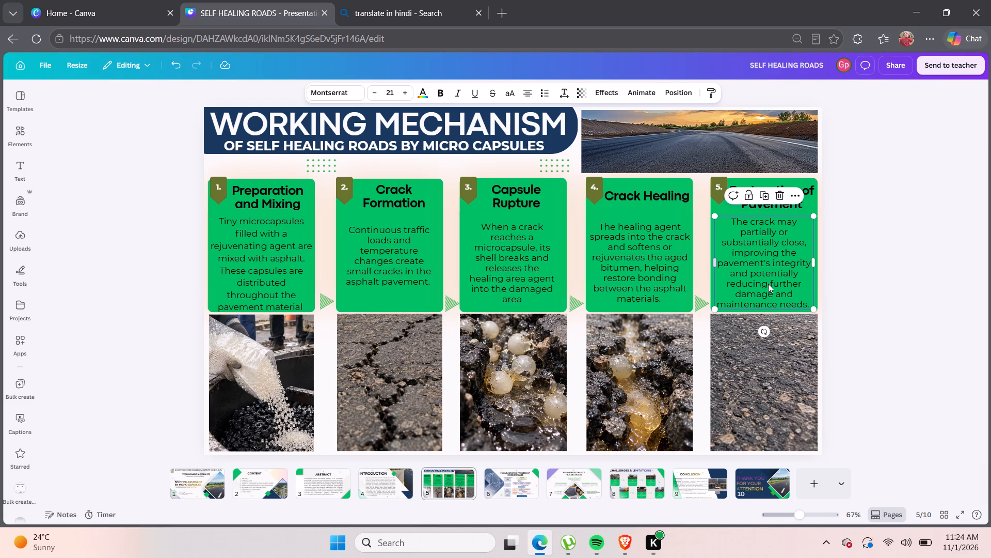
double_click(806, 301)
left_click_drag(808, 299, 760, 275)
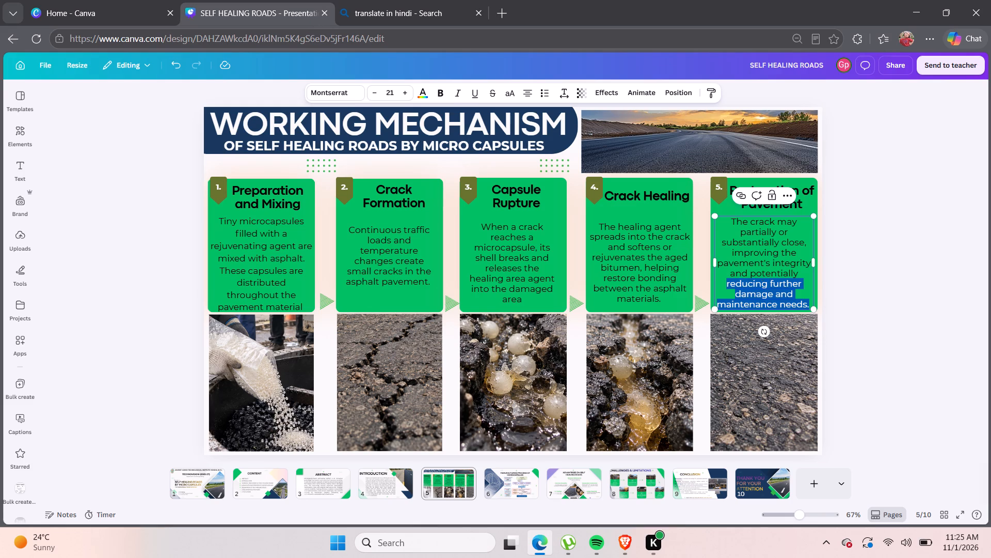
left_click_drag(760, 275, 726, 223)
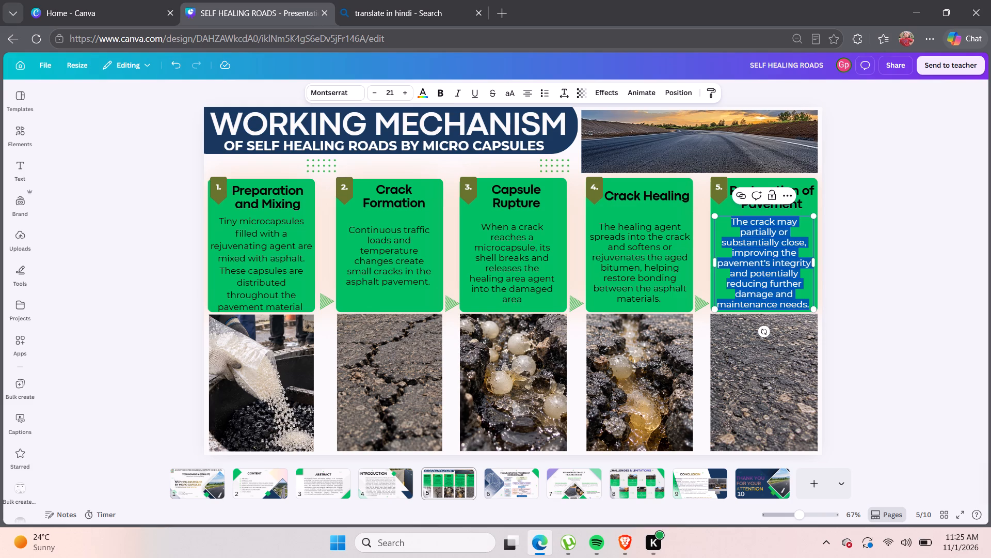
key("ctrl+c")
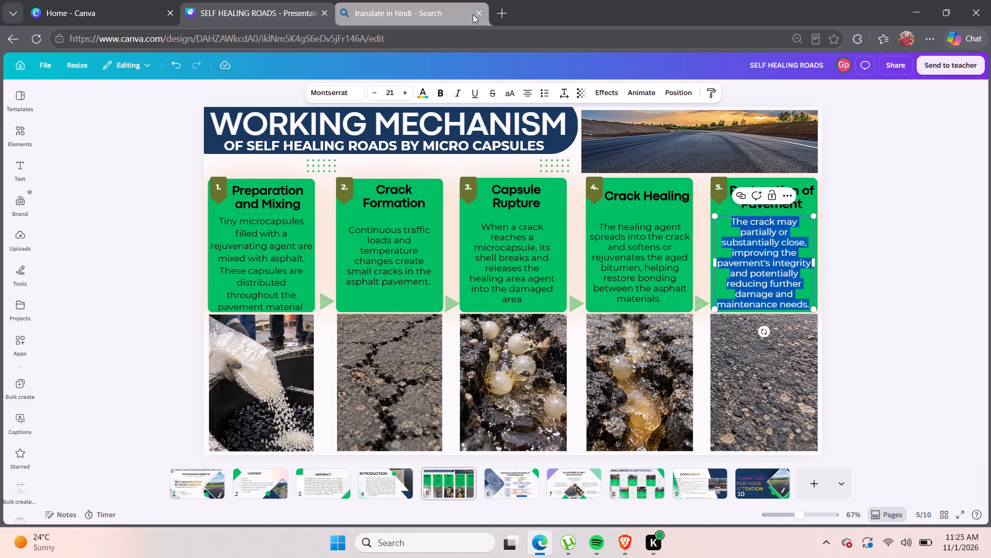
left_click(469, 13)
left_click(207, 235)
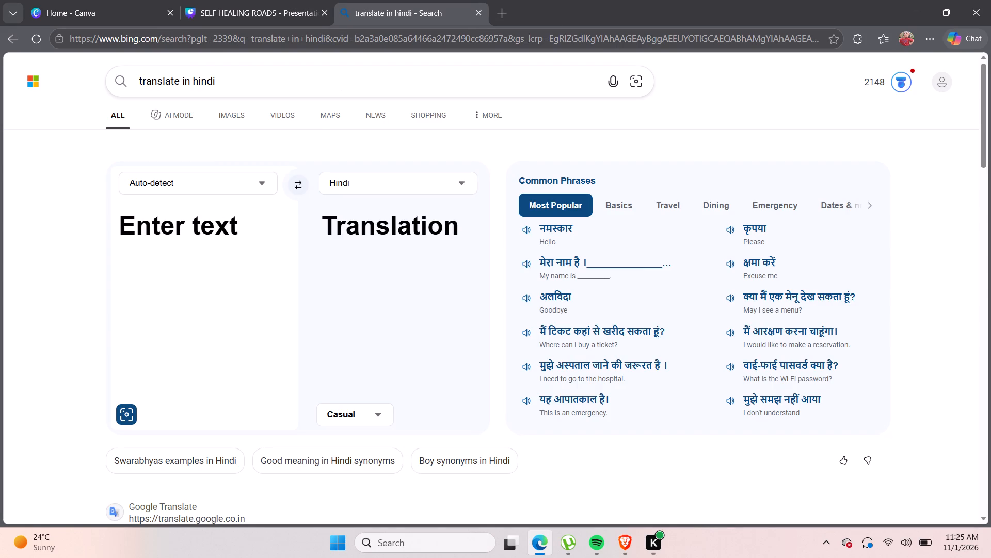
key("ctrl+v")
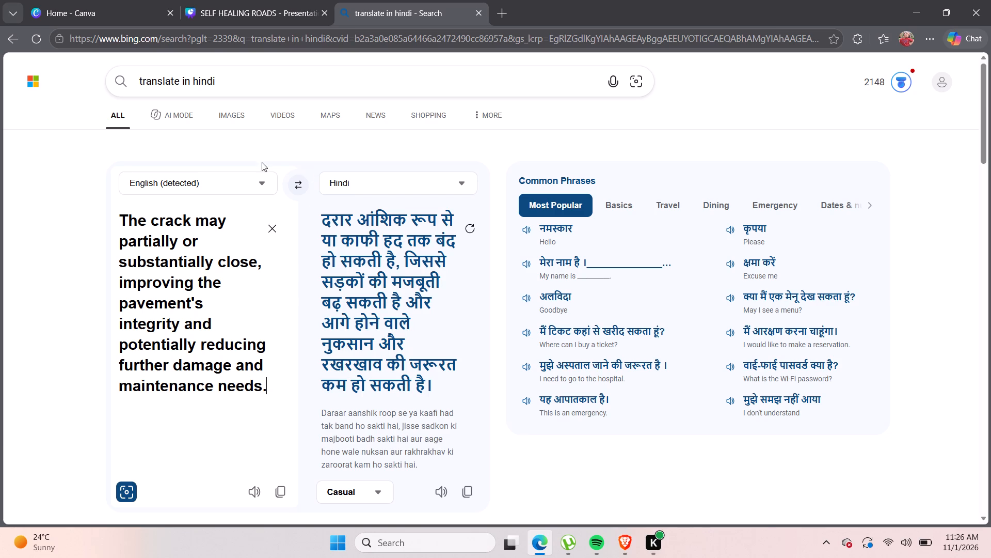
left_click(242, 9)
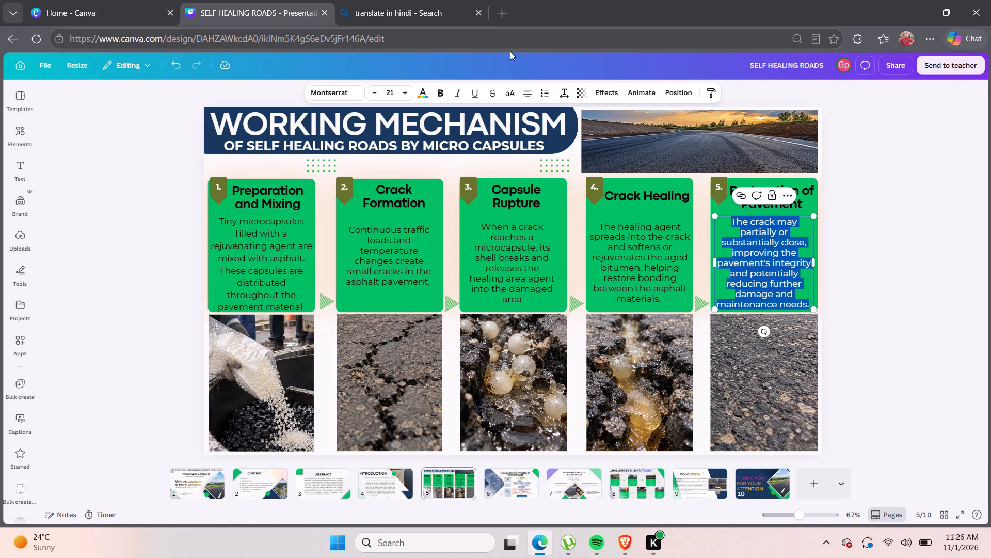
left_click(396, 18)
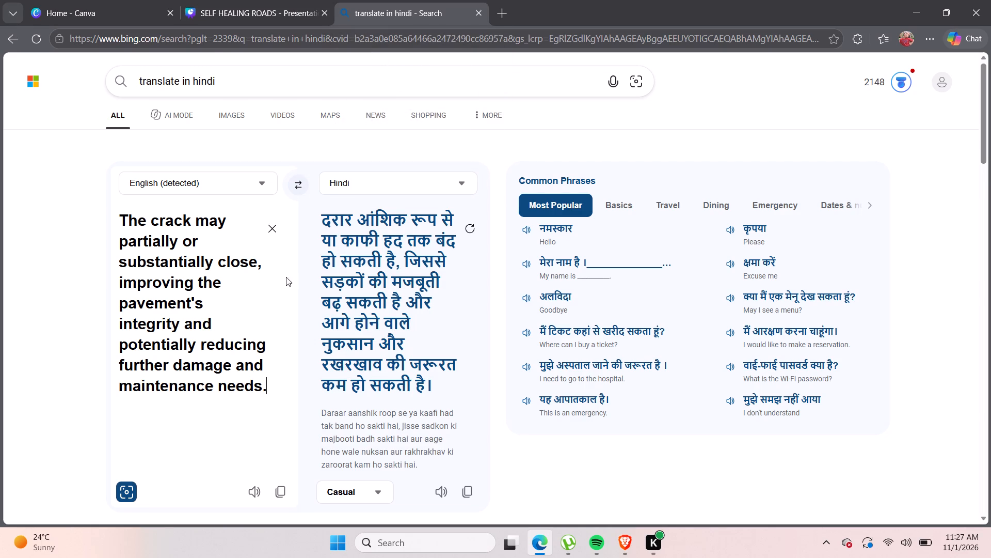
scroll(277, 313, "down", 3)
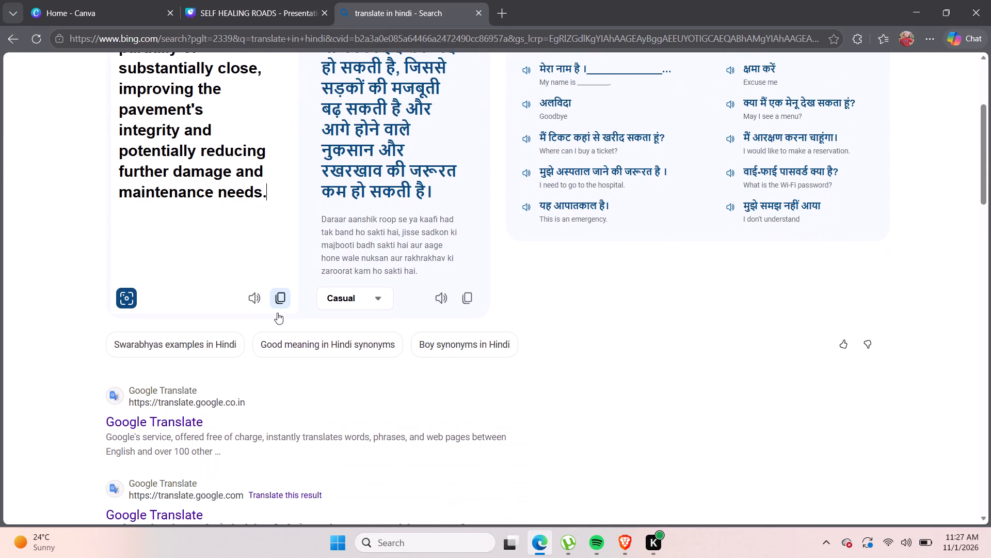
scroll(280, 194, "up", 1)
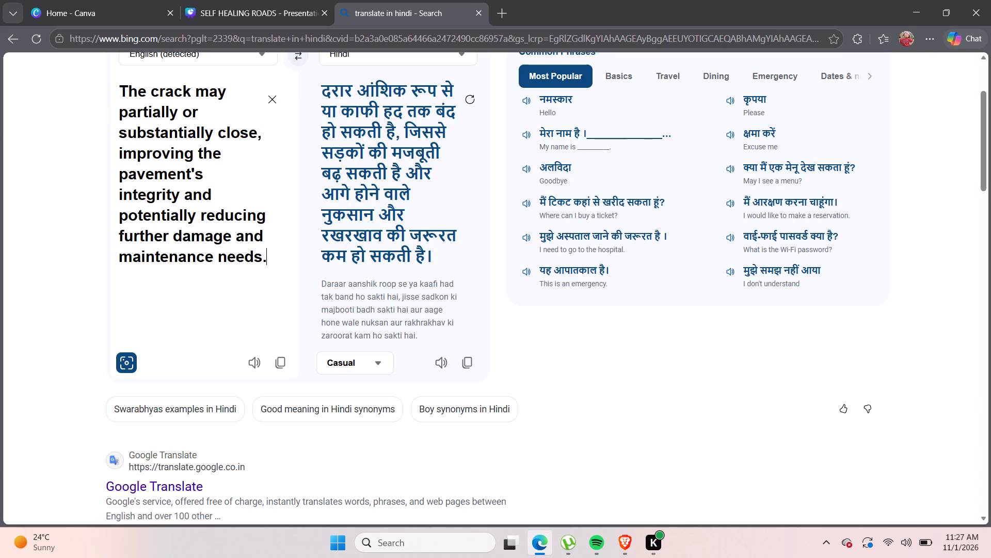
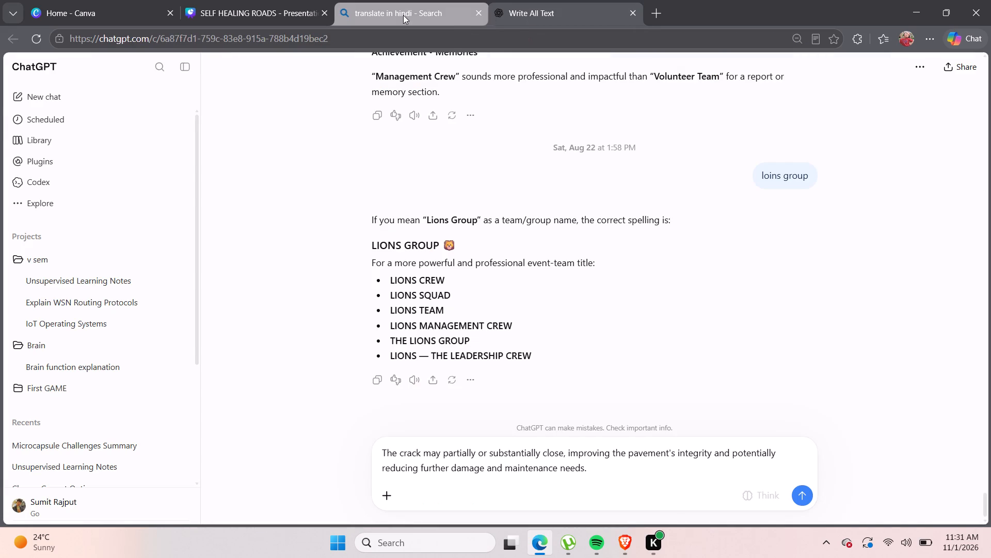
left_click(273, 13)
left_click(435, 12)
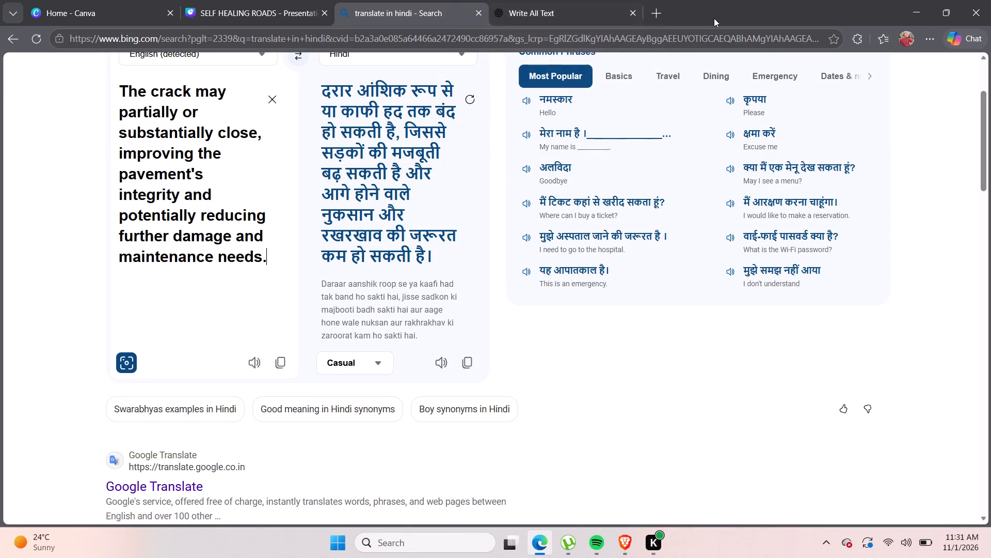
scroll(543, 152, "down", 3)
scroll(544, 153, "up", 2)
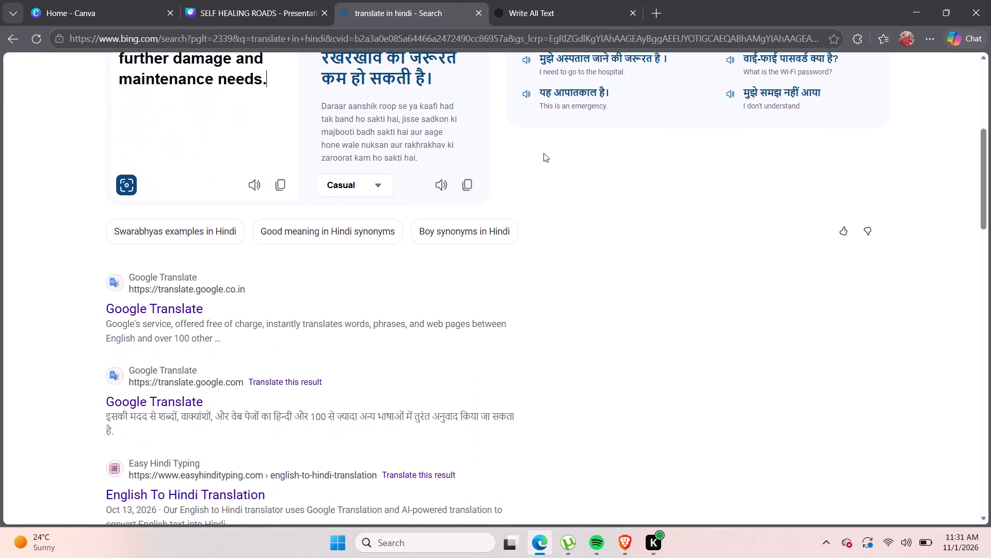
scroll(544, 153, "up", 8)
scroll(352, 141, "down", 2)
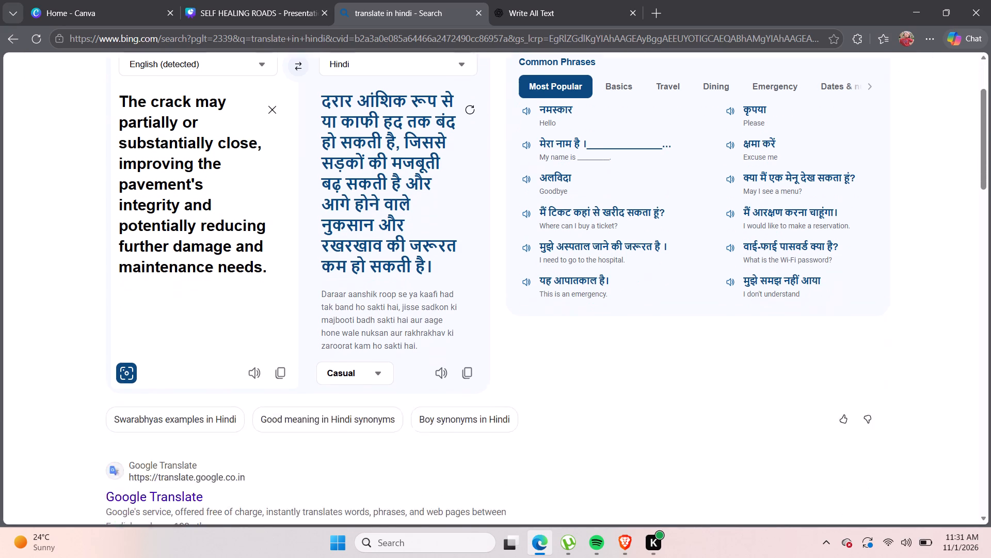
scroll(352, 140, "down", 5)
scroll(351, 138, "up", 4)
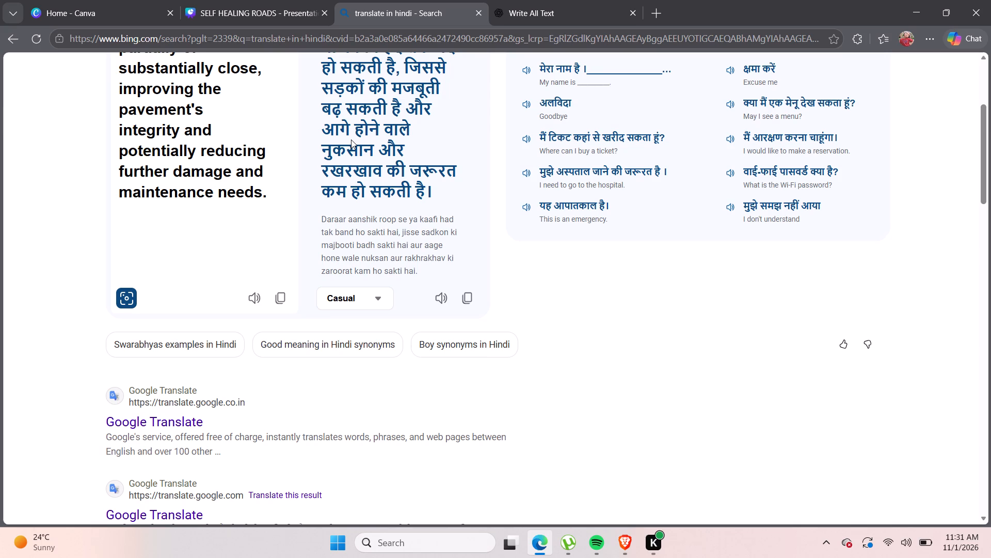
scroll(722, 421, "down", 5)
scroll(721, 422, "up", 13)
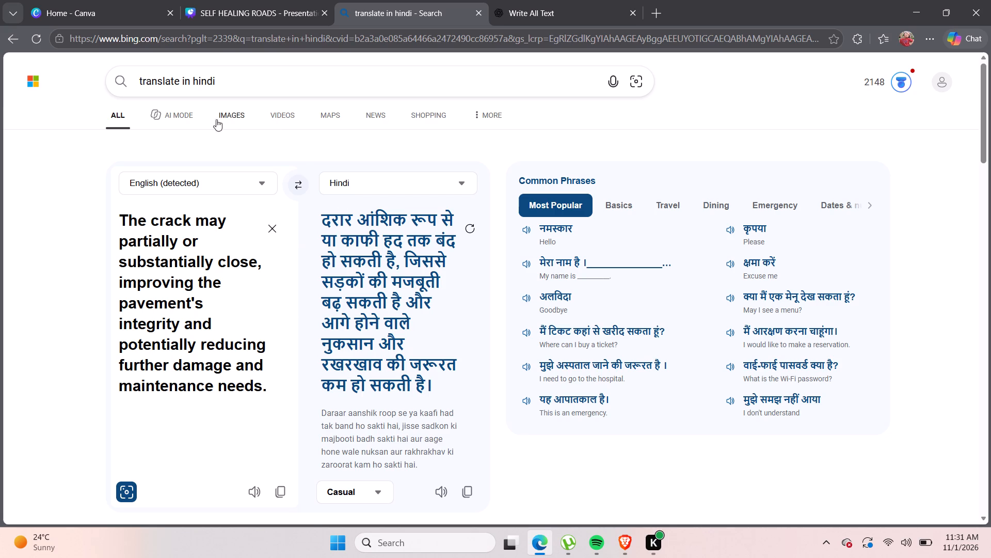
scroll(206, 308, "down", 8)
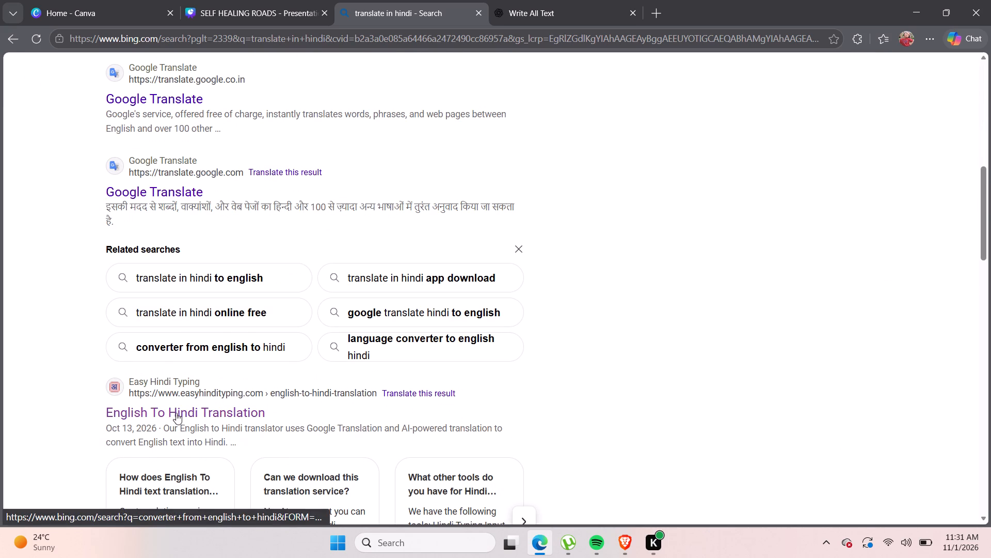
scroll(186, 413, "down", 1)
scroll(184, 409, "up", 5)
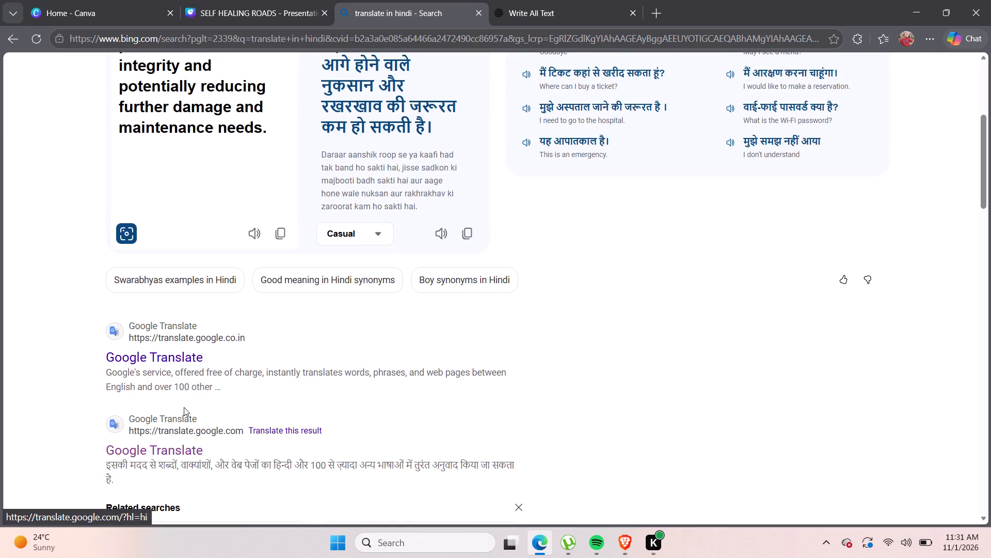
scroll(184, 407, "down", 2)
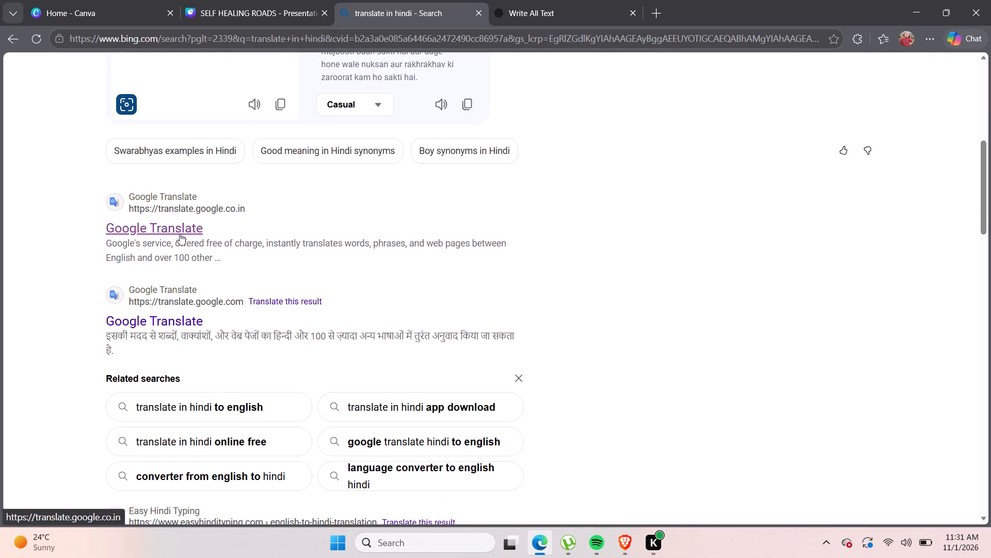
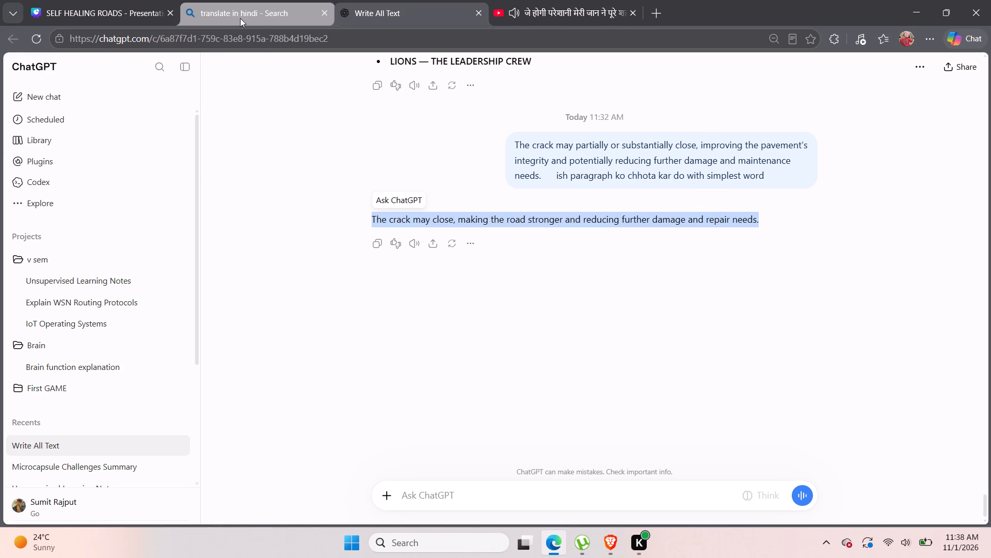
left_click(138, 8)
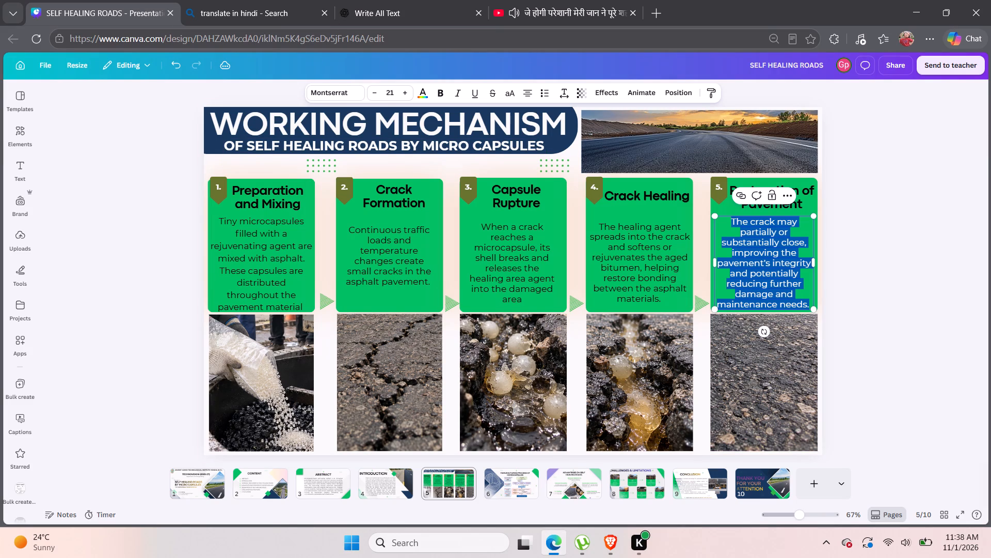
key("BackSpace")
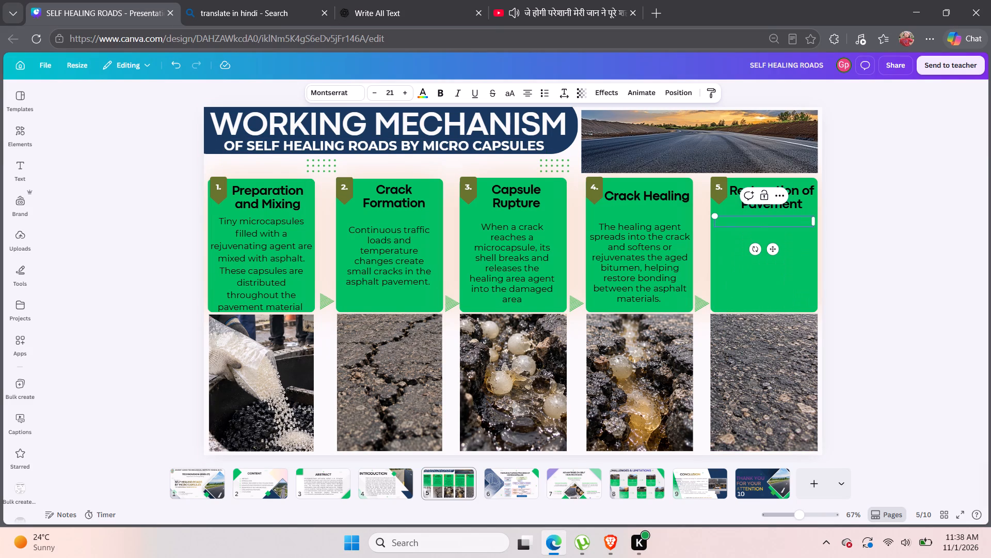
key("ctrl+v")
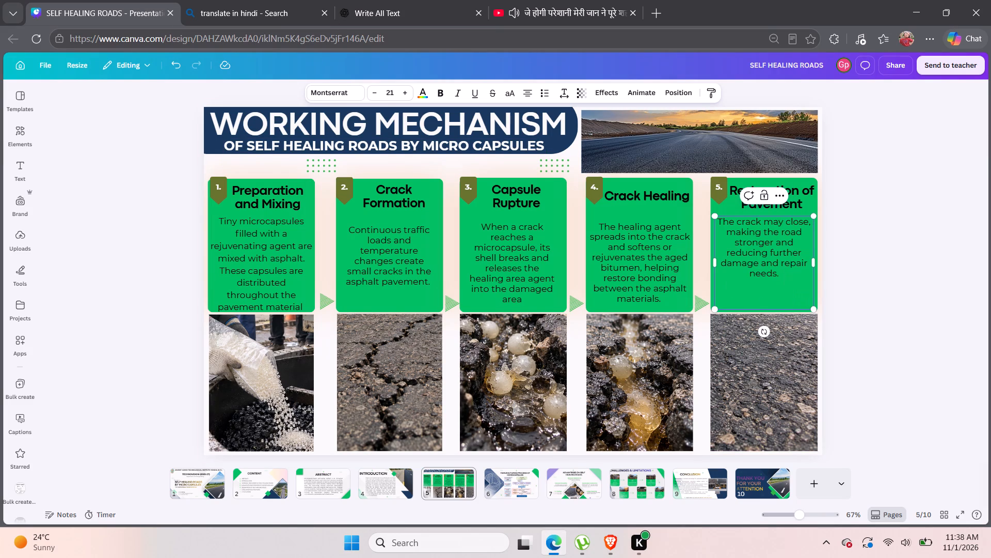
left_click(879, 226)
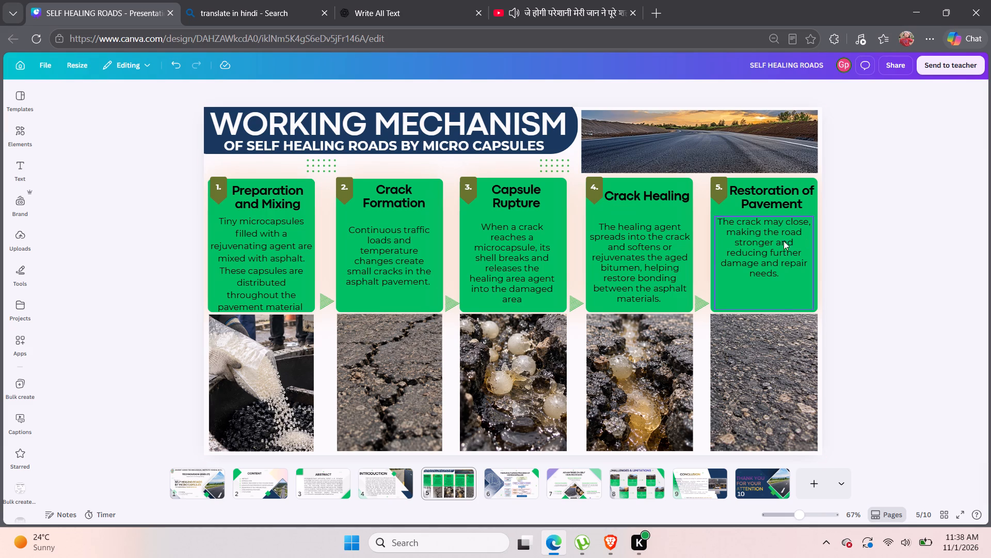
Scale the Restoration of Pavement description to font size 20.9 and nudge its text box slightly down.
left_click(766, 244)
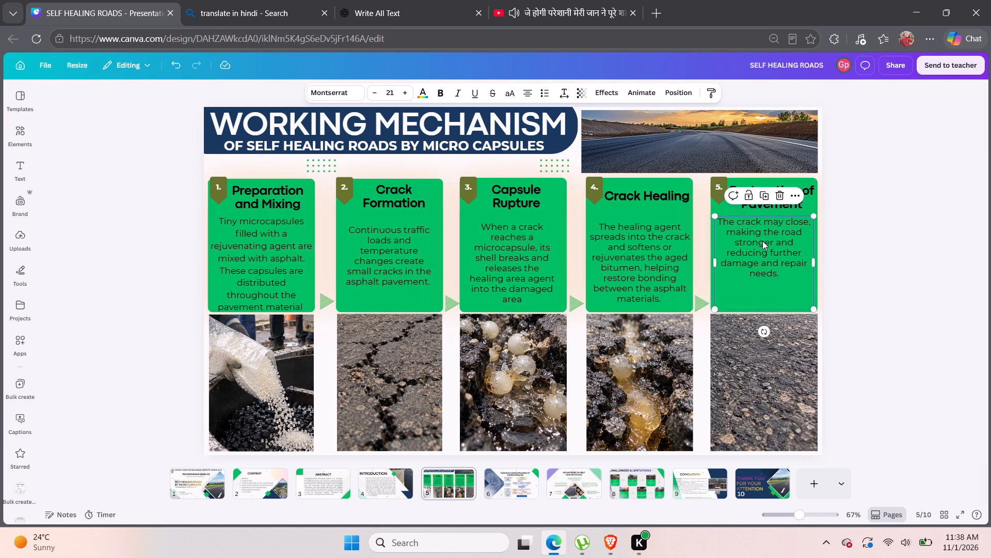
left_click(811, 307)
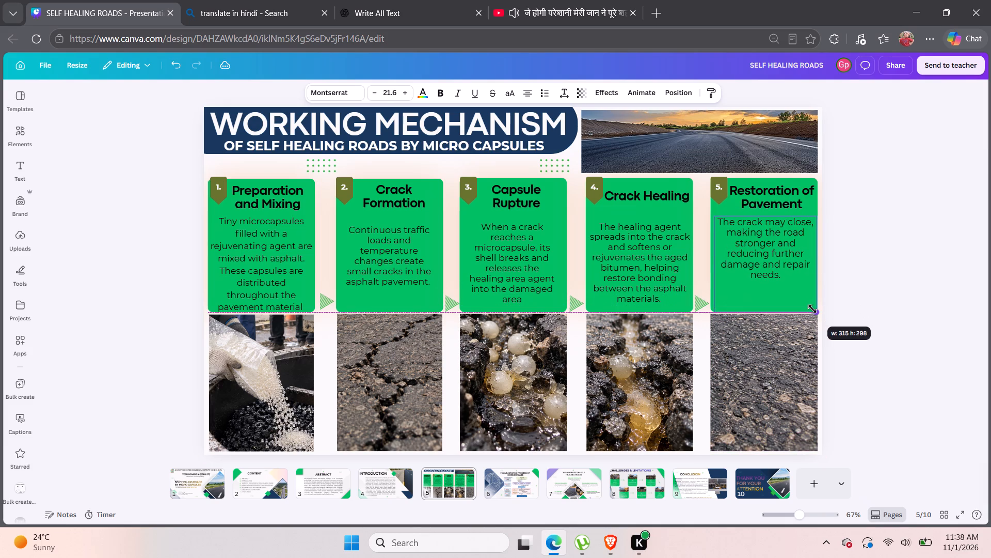
left_click(892, 246)
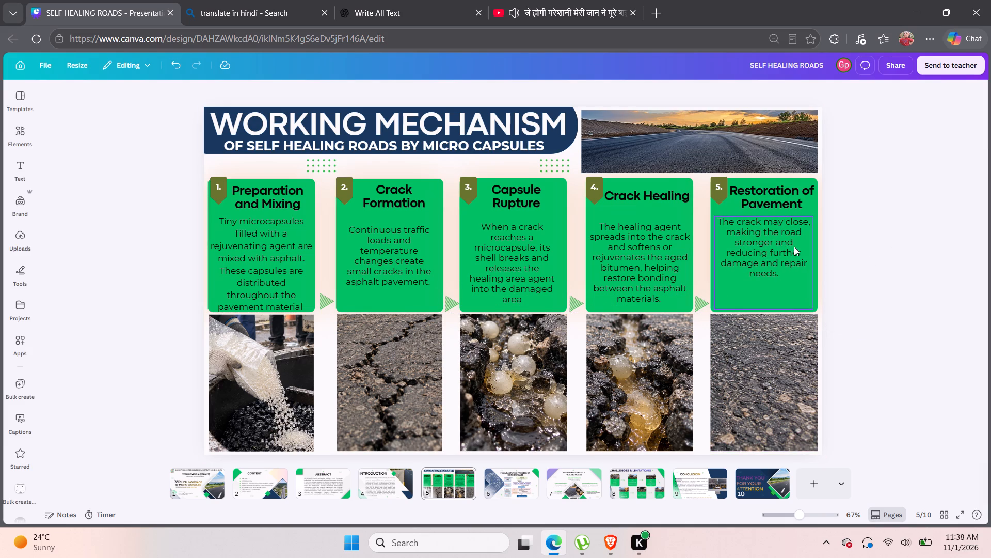
left_click(746, 250)
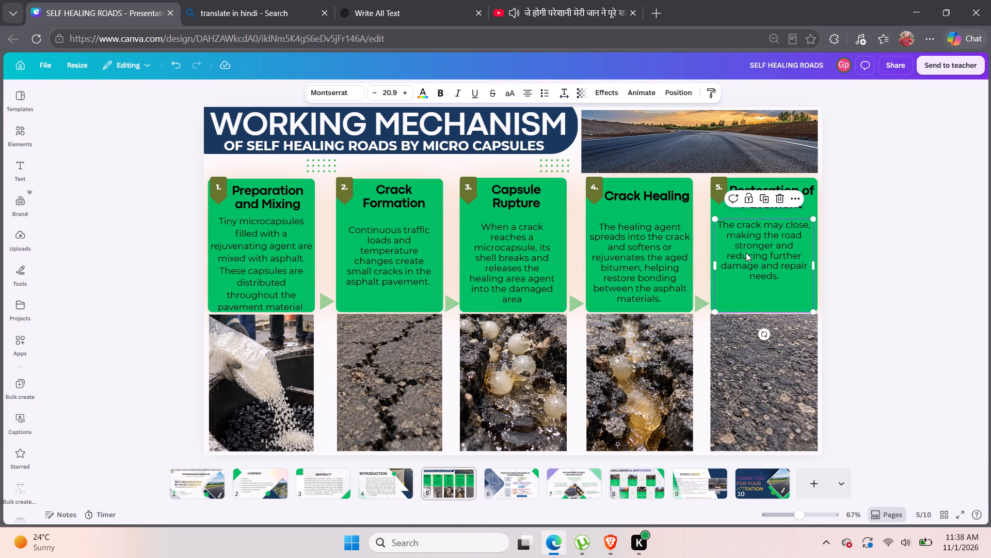
left_click(850, 256)
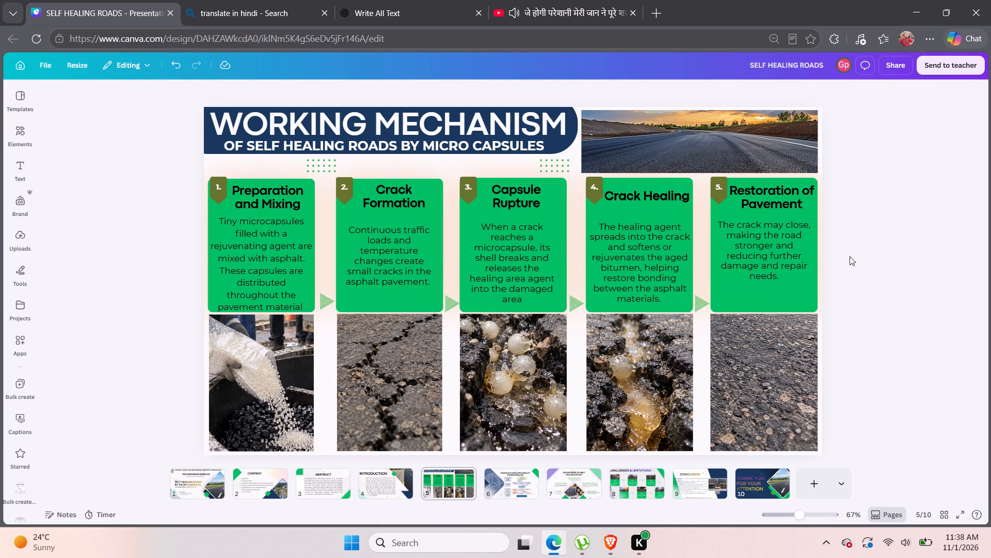
Nudge the Crack Healing description text box on slide 5 slightly upward within its green card.
left_click(654, 267)
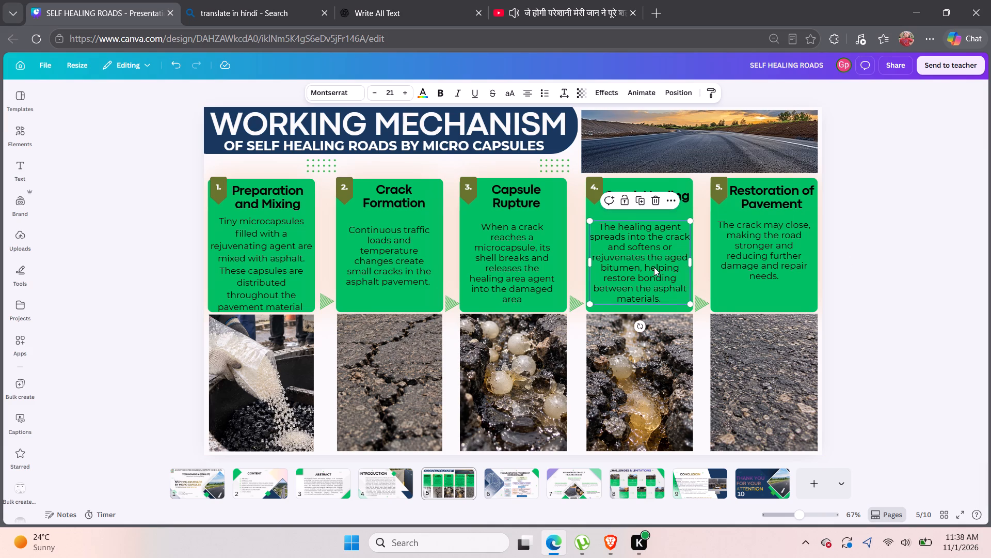
left_click(653, 265)
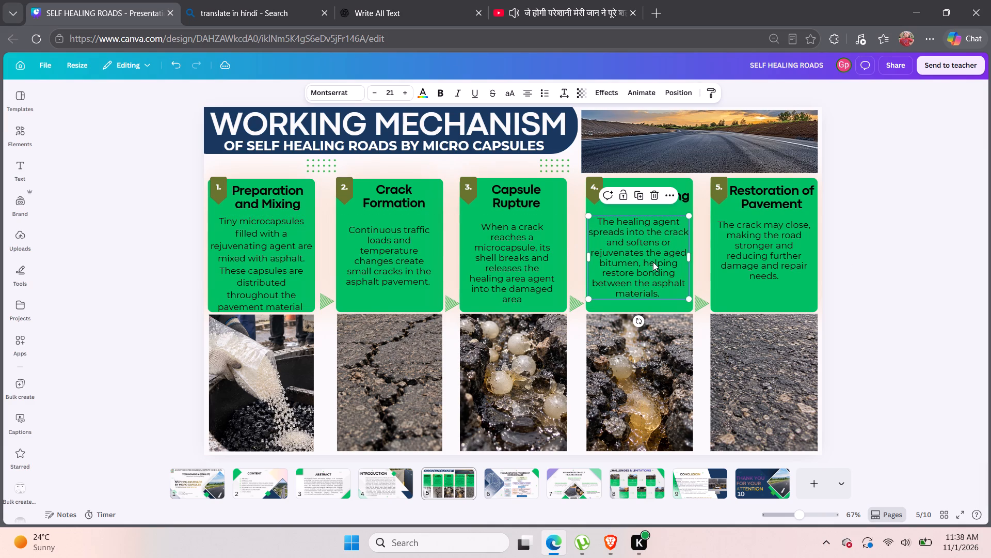
left_click(864, 270)
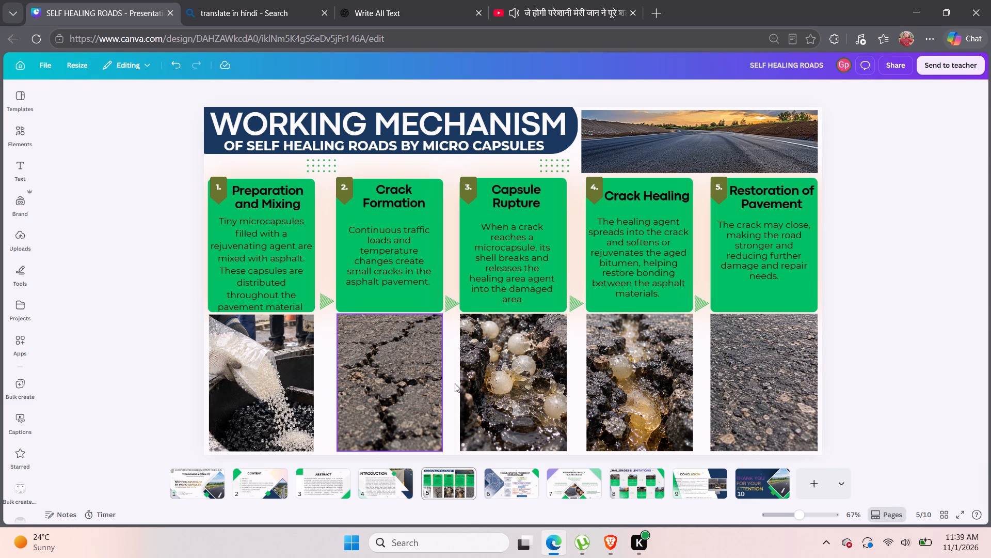
Review the manufacturing process slide, the working mechanism slide again, and the advantages slide with its purple corner shape.
left_click(502, 487)
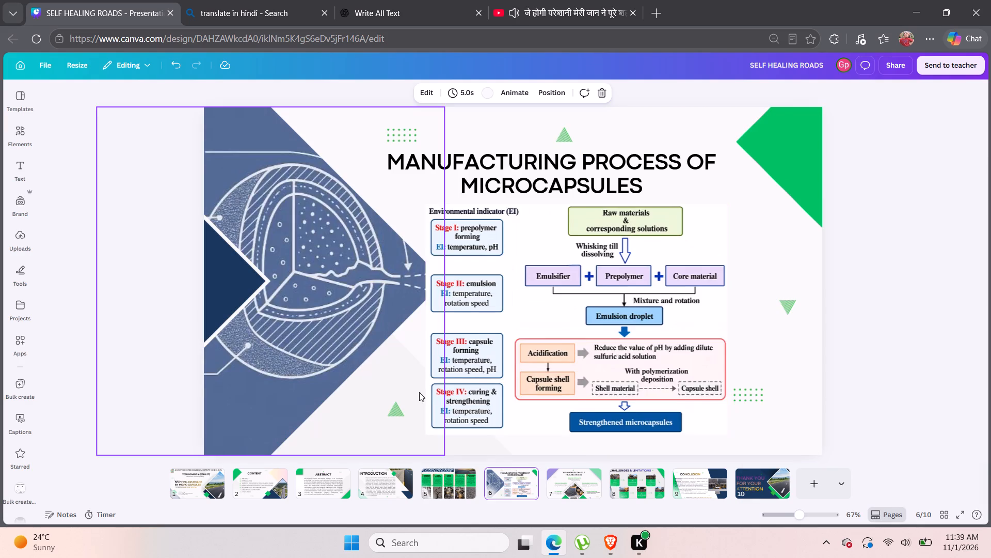
left_click(450, 488)
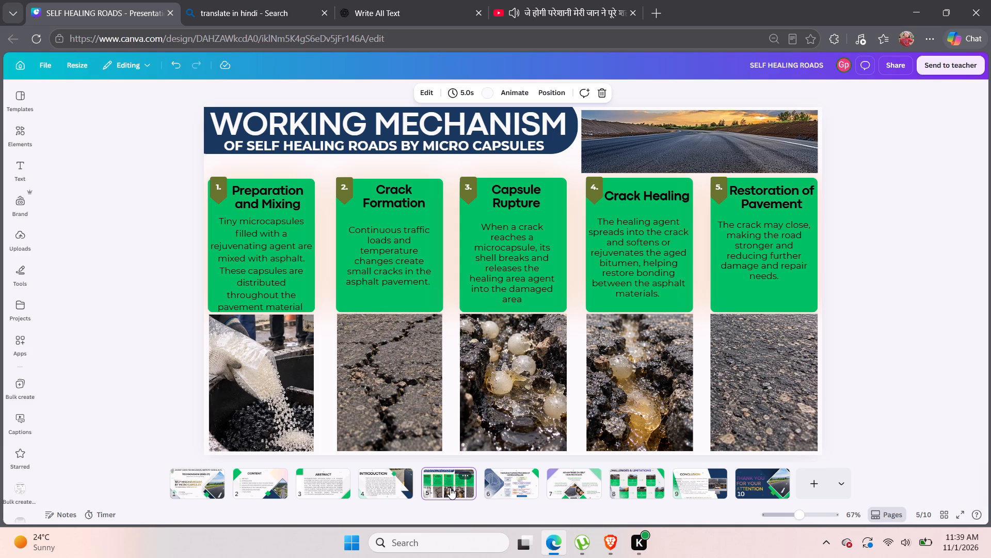
left_click(551, 479)
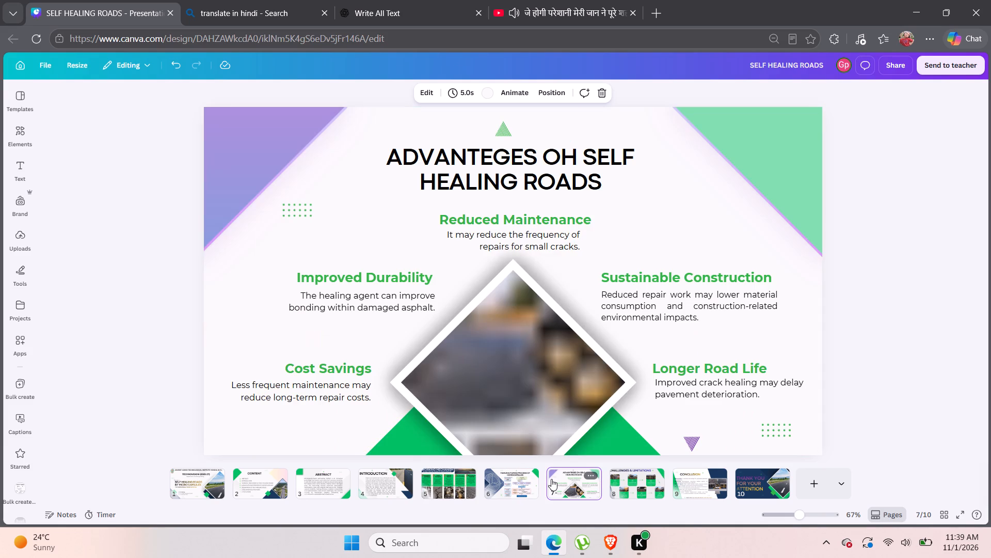
left_click(245, 174)
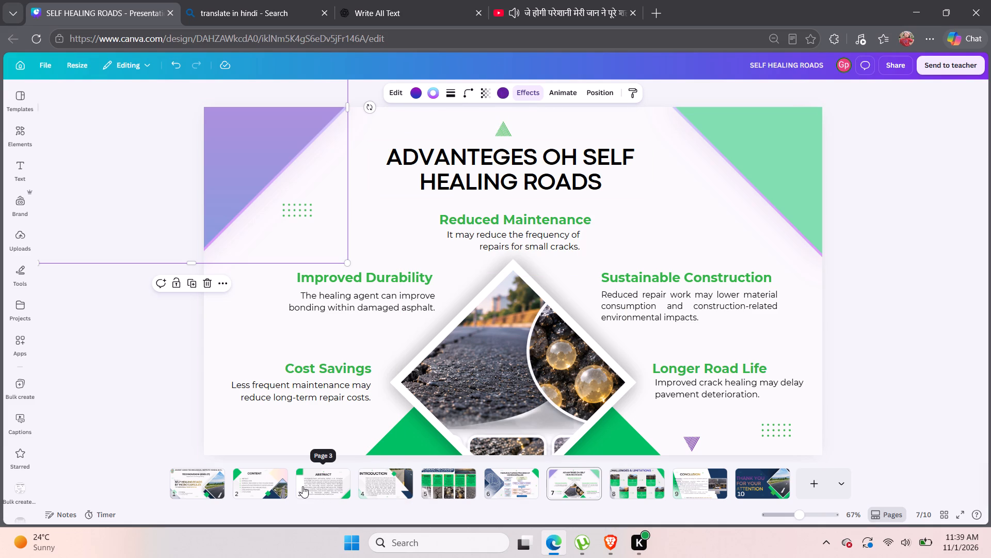
Open the effects options for the green corner shape on page 6.
left_click(523, 486)
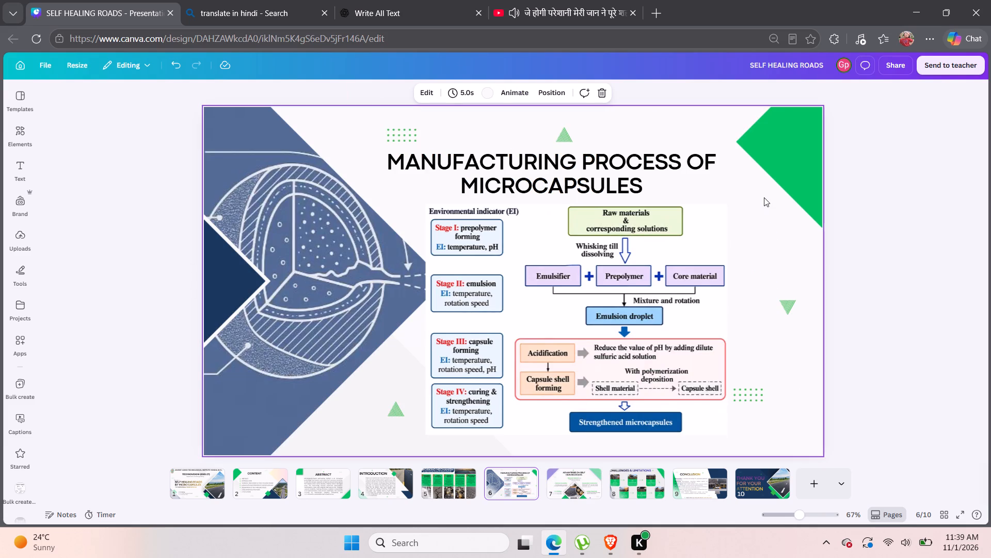
left_click(764, 197)
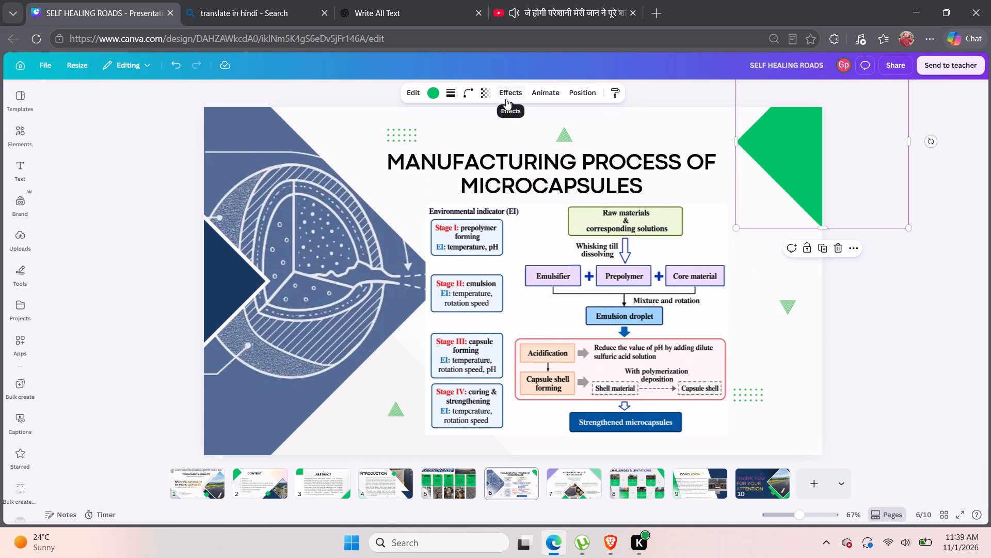
left_click(506, 99)
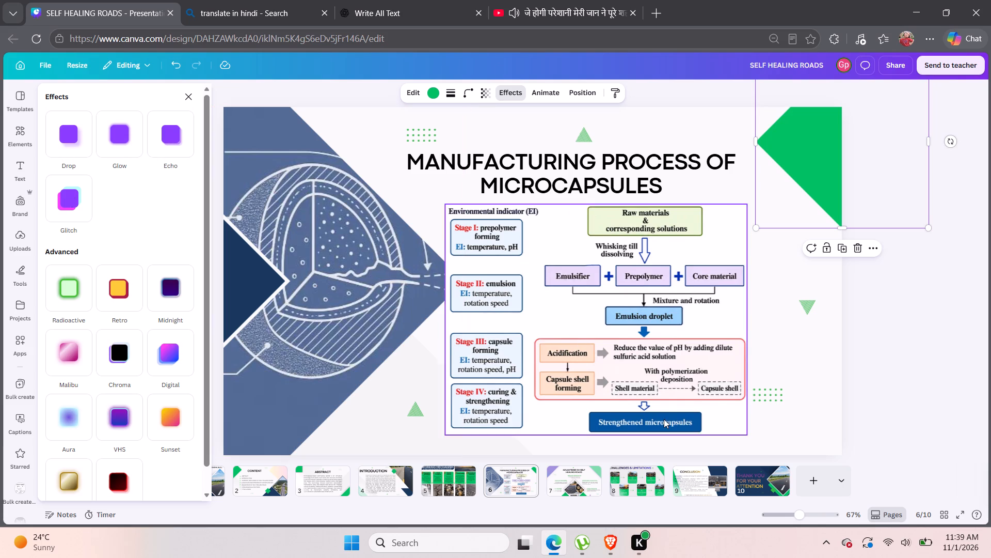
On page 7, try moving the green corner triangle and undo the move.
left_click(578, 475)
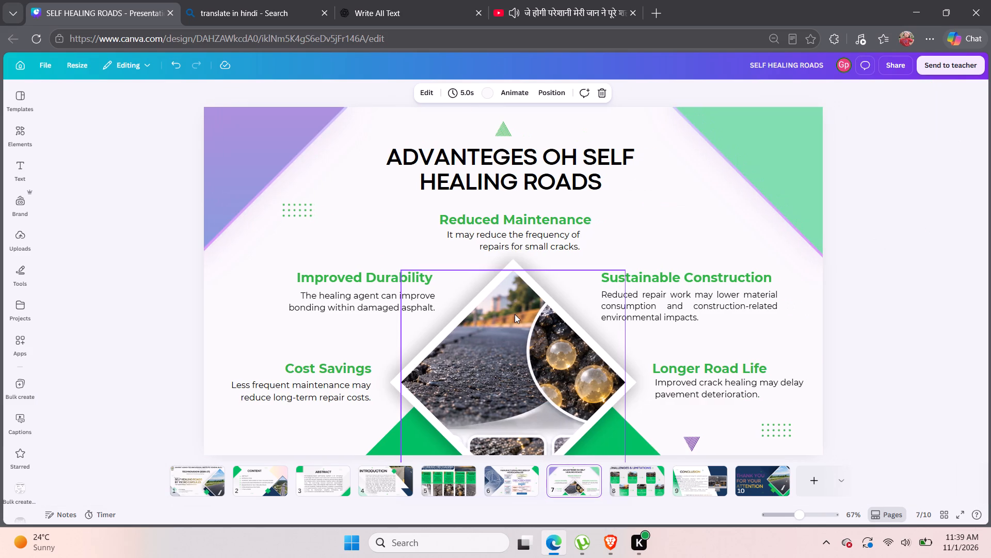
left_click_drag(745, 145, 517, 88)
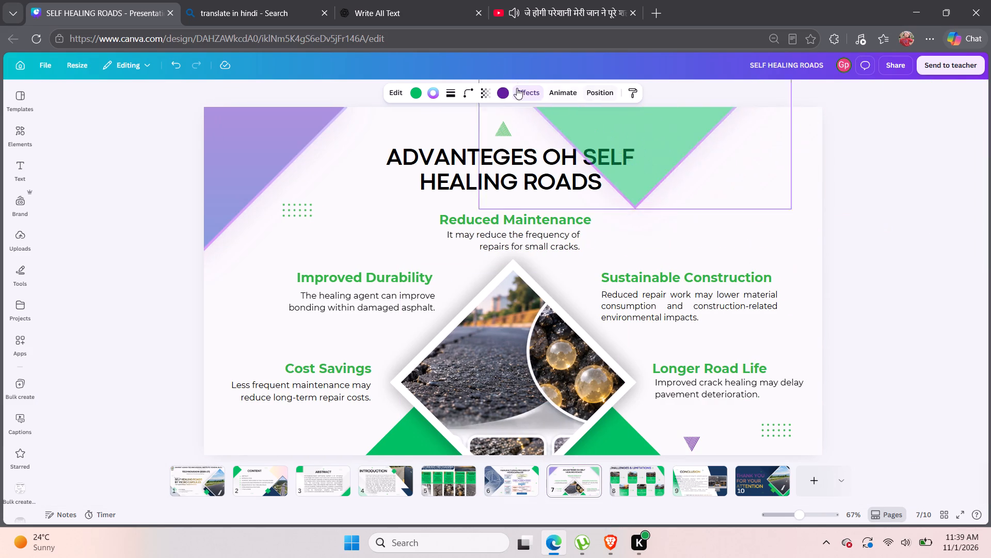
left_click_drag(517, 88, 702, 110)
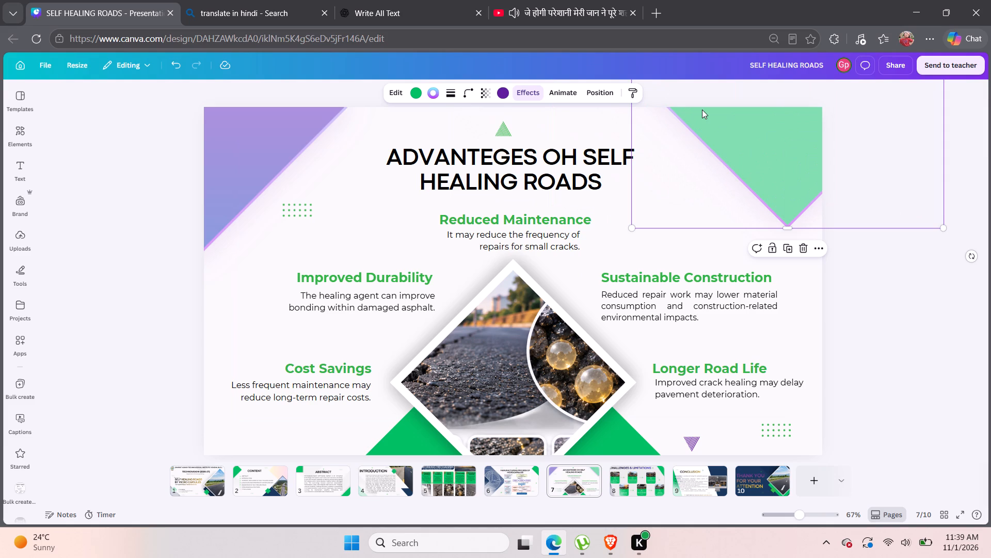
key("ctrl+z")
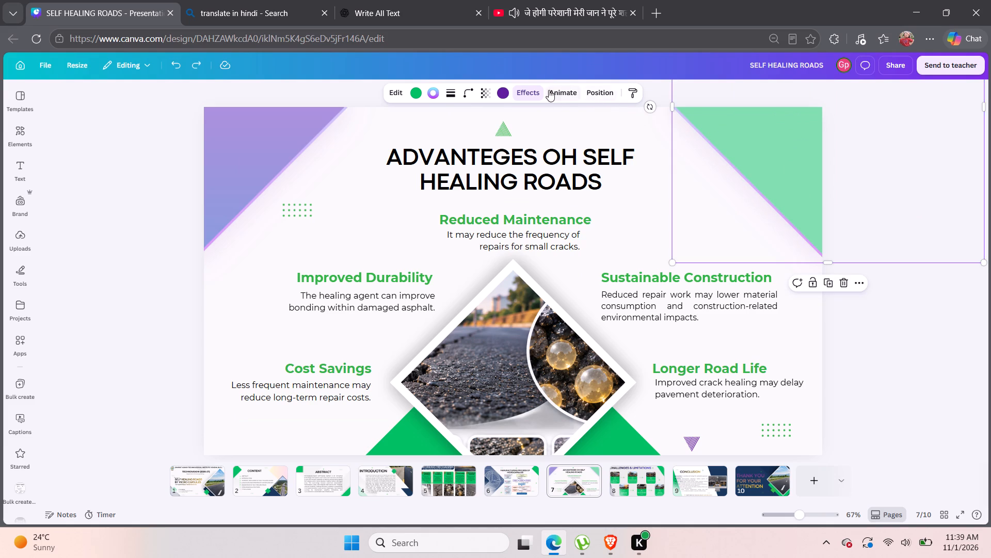
Examine the Glow settings, effect colour and fill colour of the green corner triangle on page 7.
left_click(527, 88)
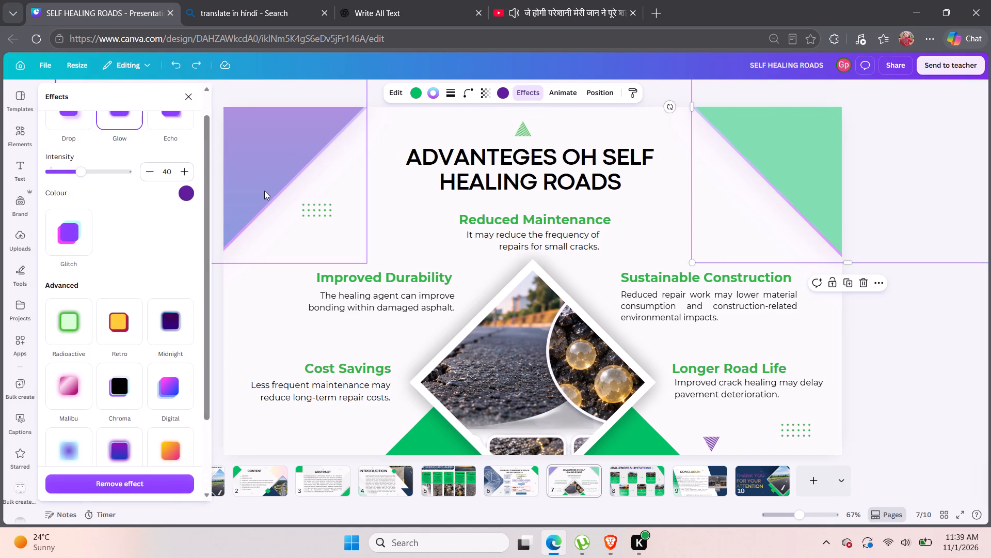
scroll(136, 216, "up", 1)
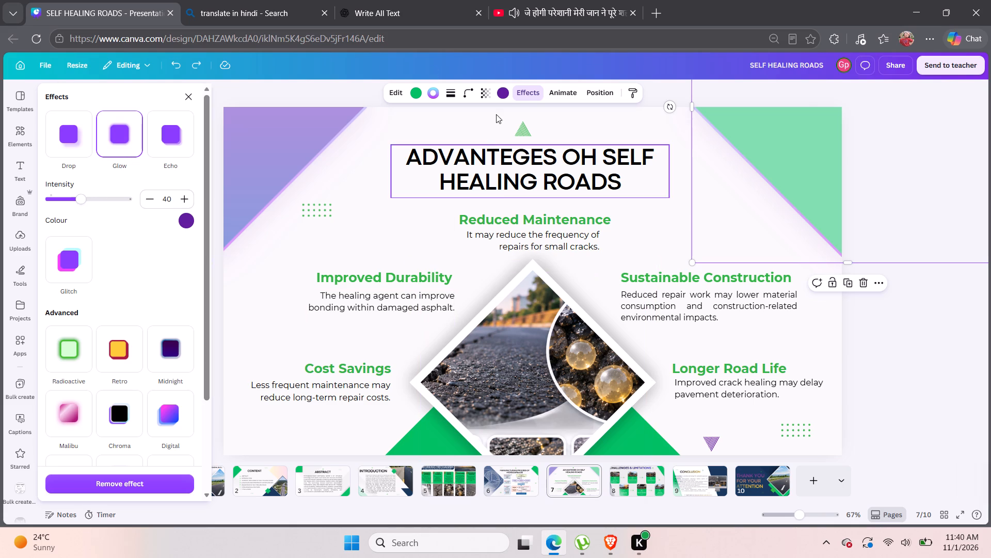
left_click(501, 95)
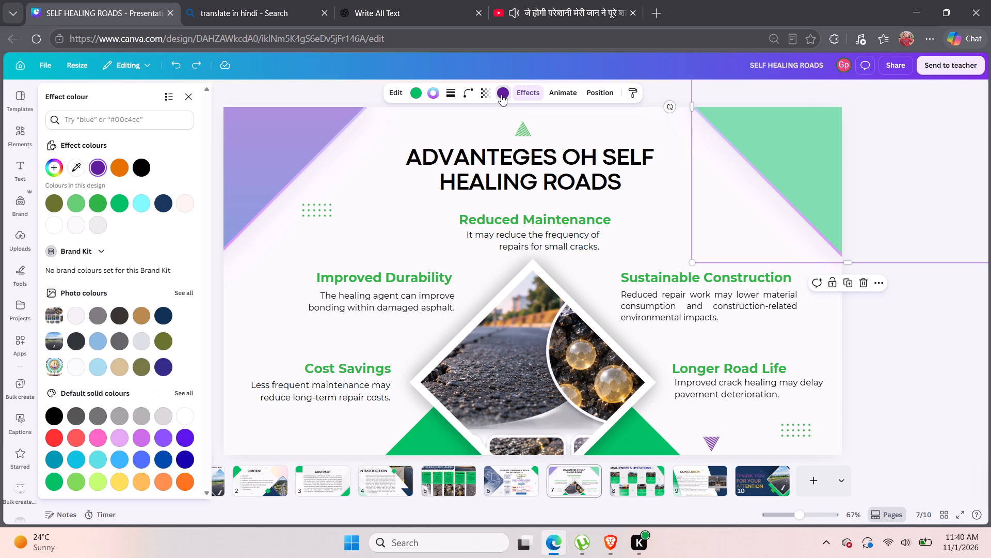
left_click(416, 99)
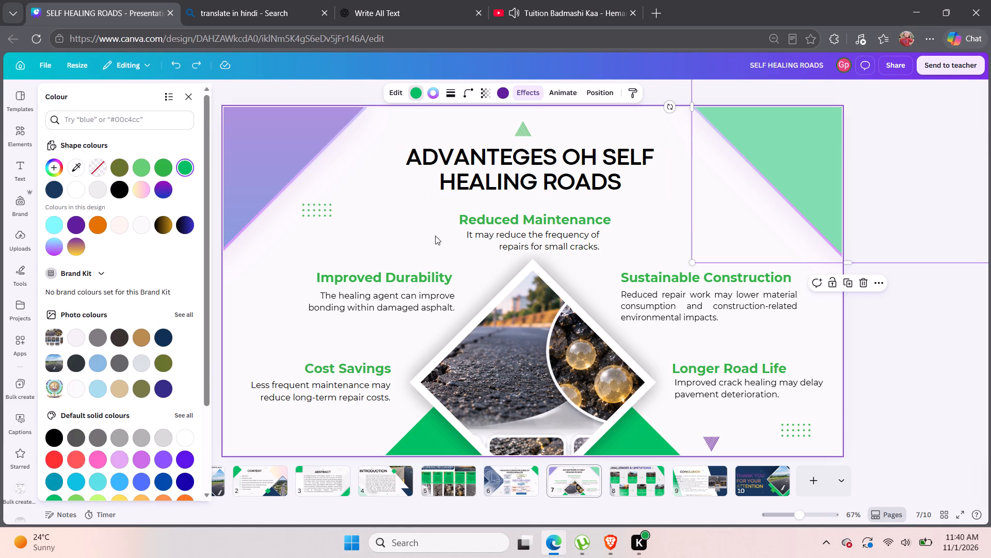
Apply a Glow effect with intensity 28 to the green corner shape on page 6.
left_click(525, 466)
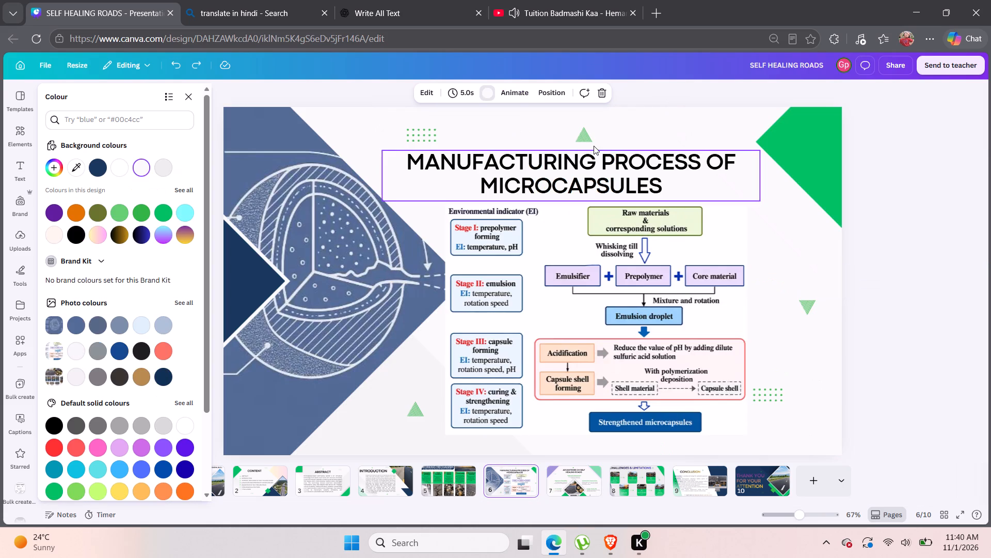
left_click(781, 145)
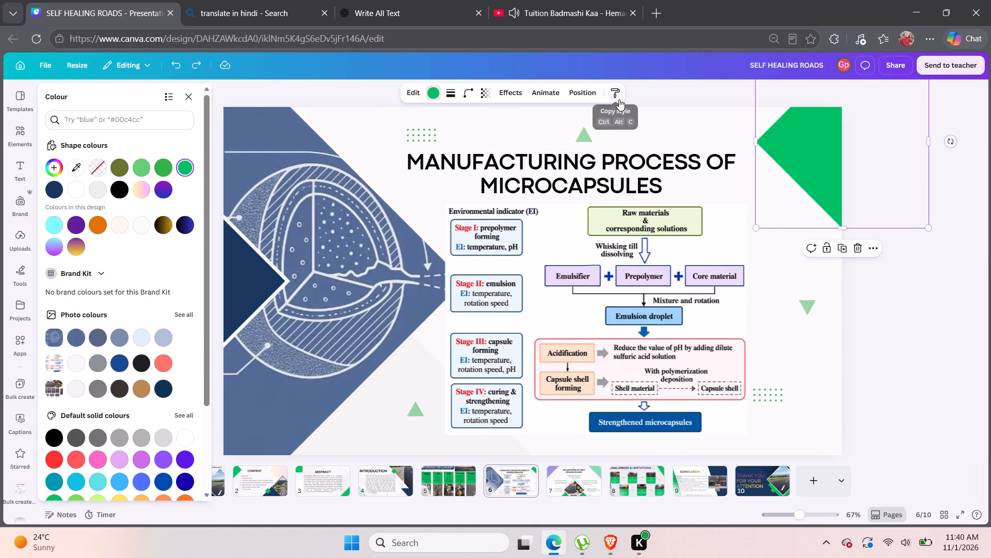
left_click(513, 94)
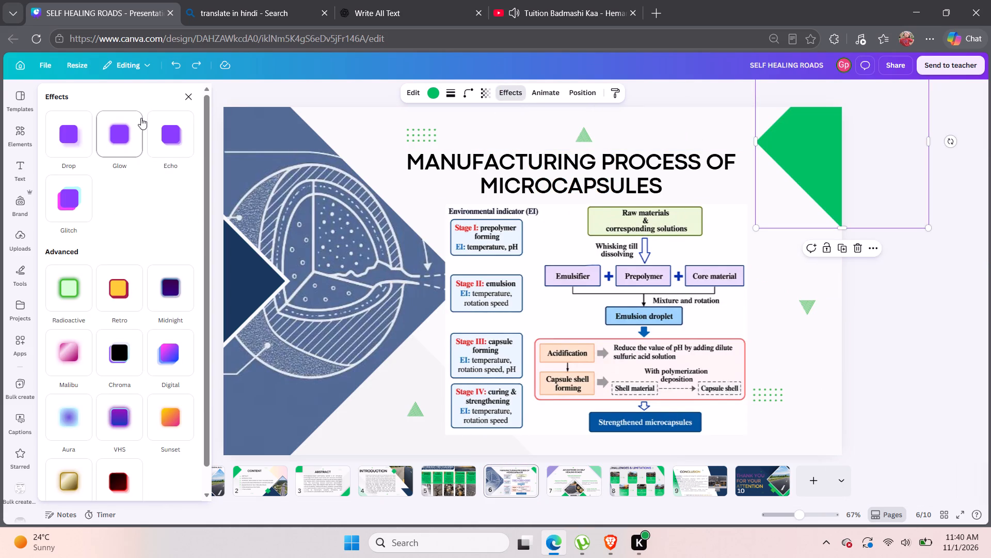
left_click(124, 134)
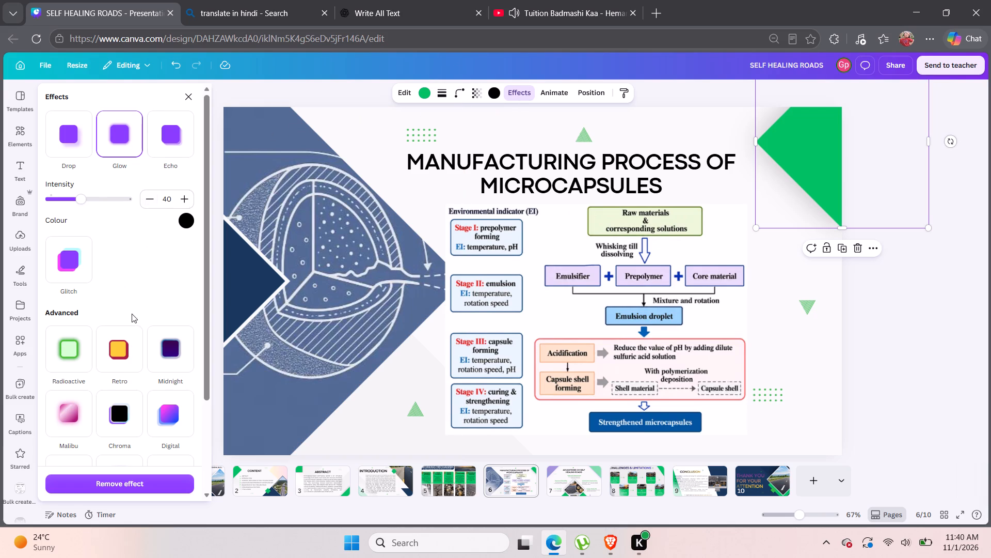
left_click(428, 92)
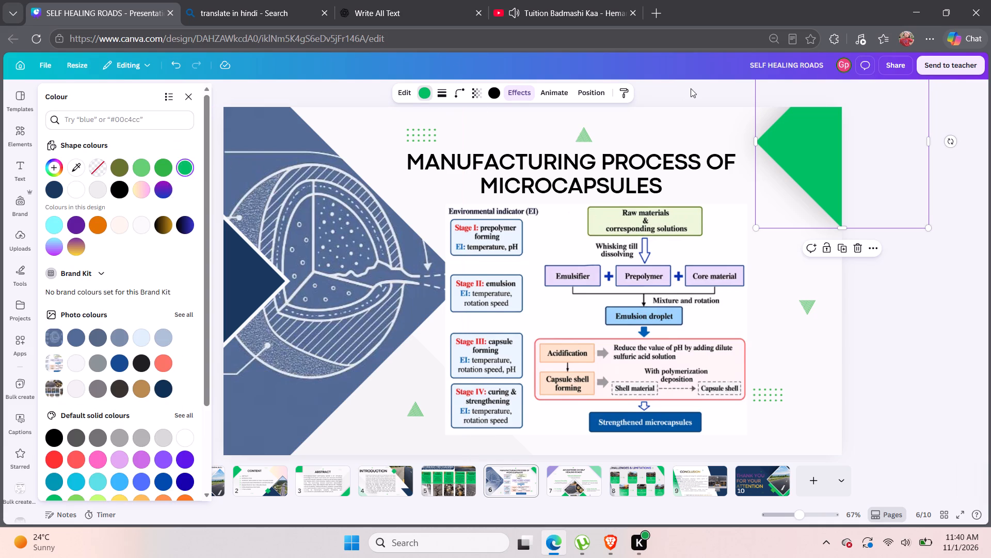
left_click(516, 92)
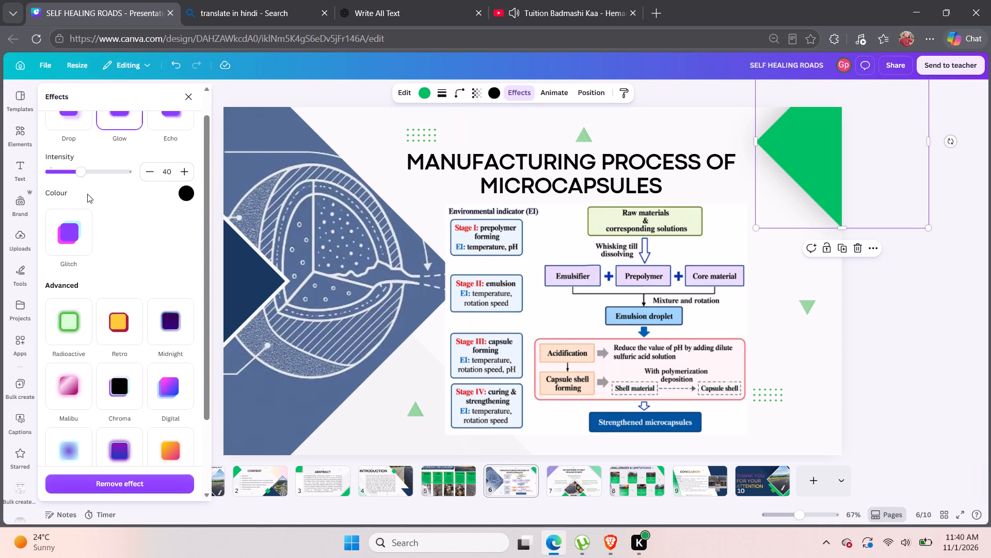
scroll(89, 184, "up", 1)
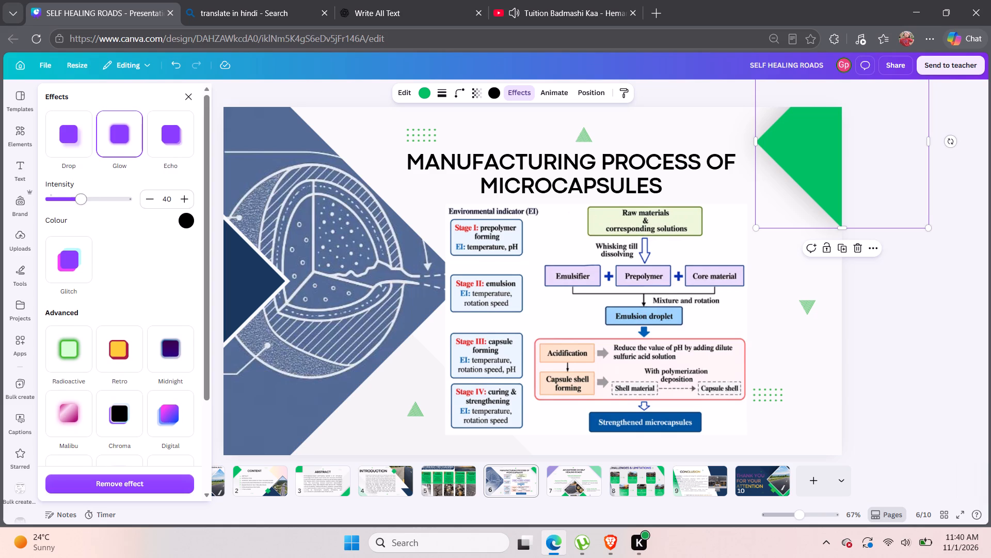
left_click_drag(82, 200, 68, 203)
left_click_drag(68, 203, 71, 203)
Reapply the Glow effect with intensity 40 to the green corner shape on page 6.
key("ctrl+z")
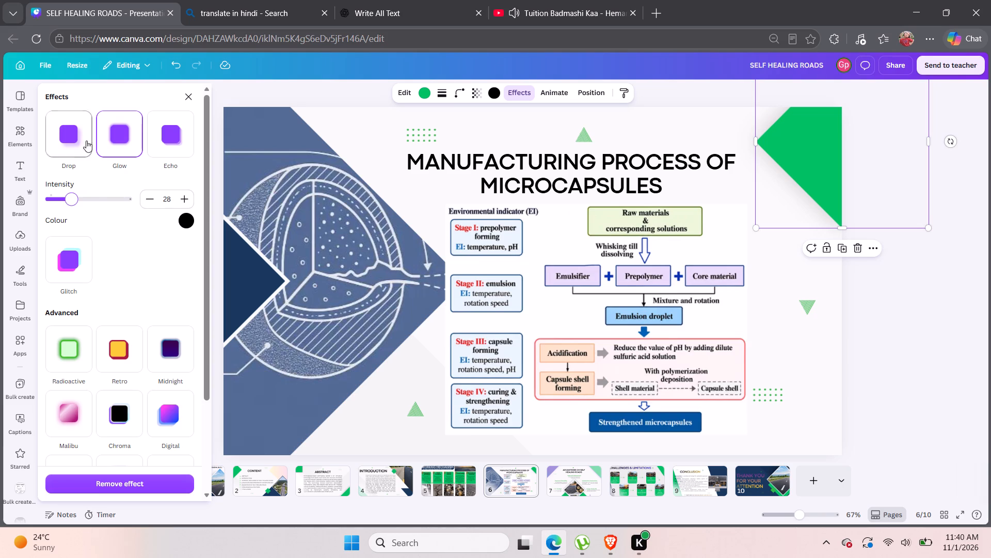
left_click(117, 129)
left_click(117, 129)
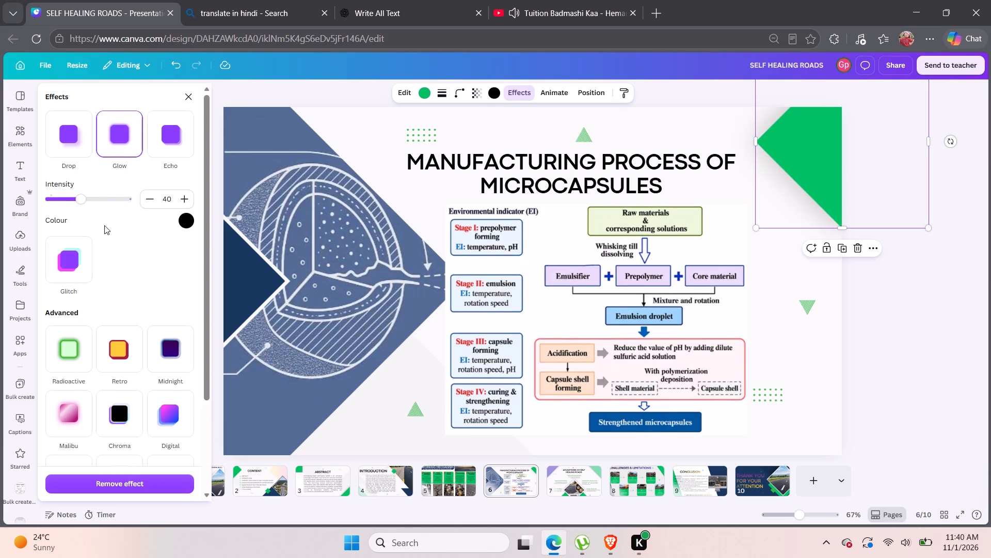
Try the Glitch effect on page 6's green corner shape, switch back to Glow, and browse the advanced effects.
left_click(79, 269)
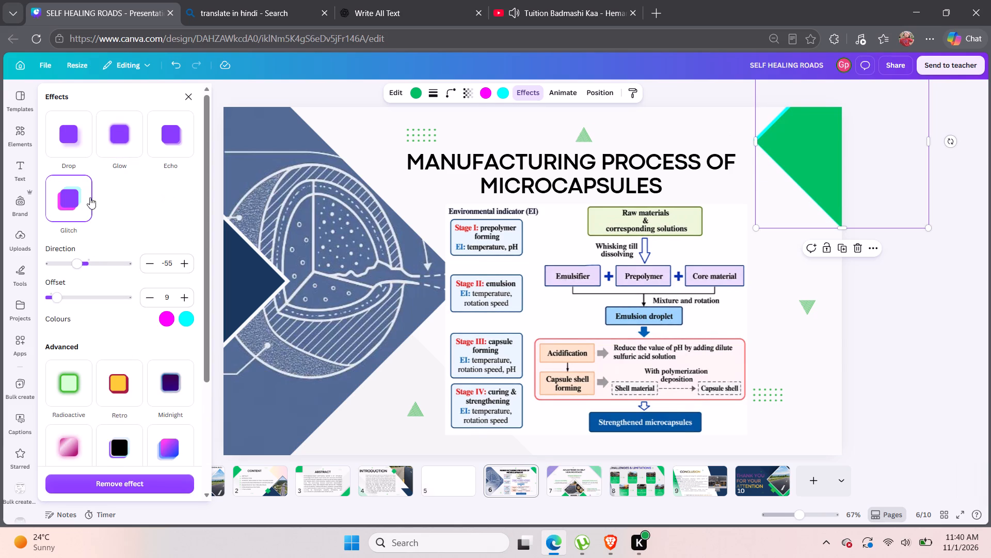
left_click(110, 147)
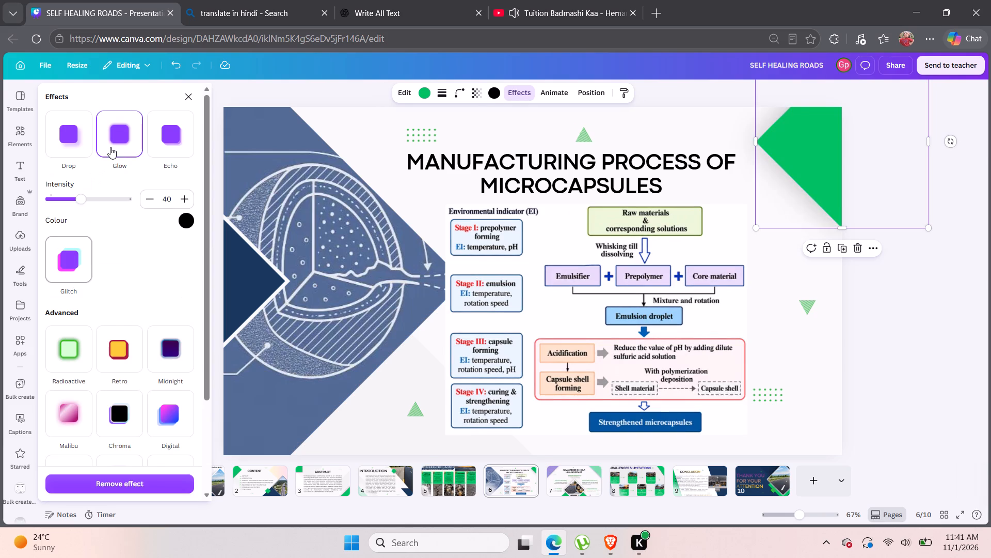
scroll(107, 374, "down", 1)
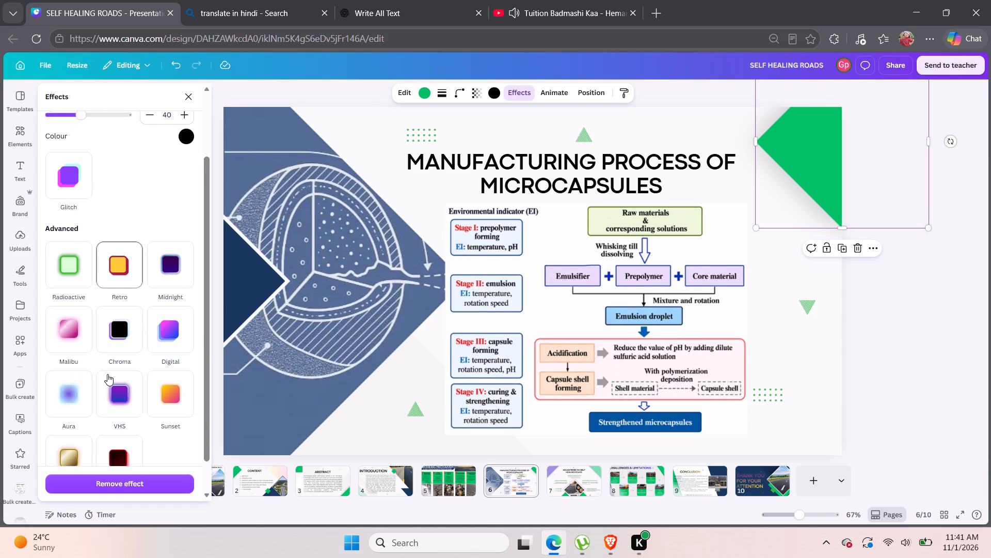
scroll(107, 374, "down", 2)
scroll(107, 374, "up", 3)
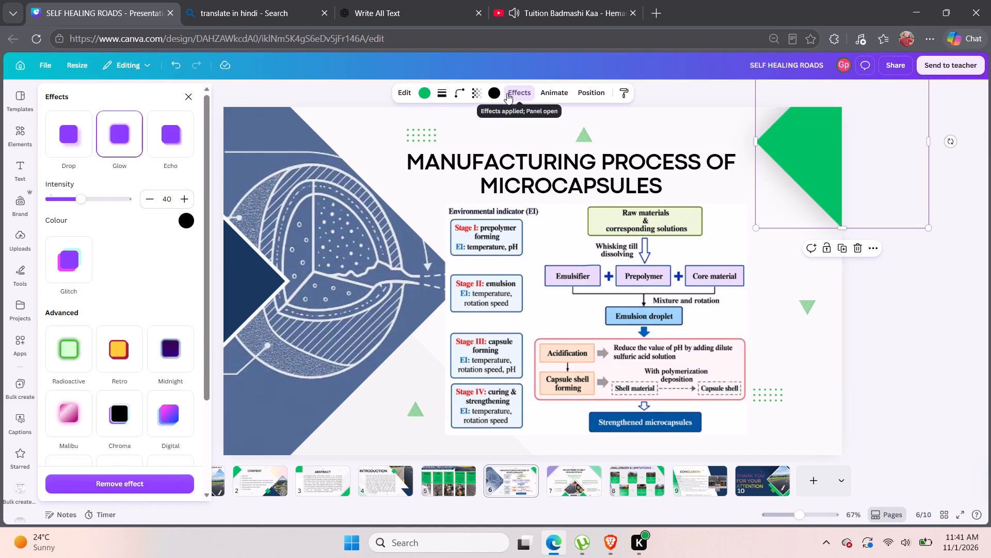
Examine the effects, stroke colour, transparency and corner rounding settings of the green corner triangle on page 7.
left_click(569, 484)
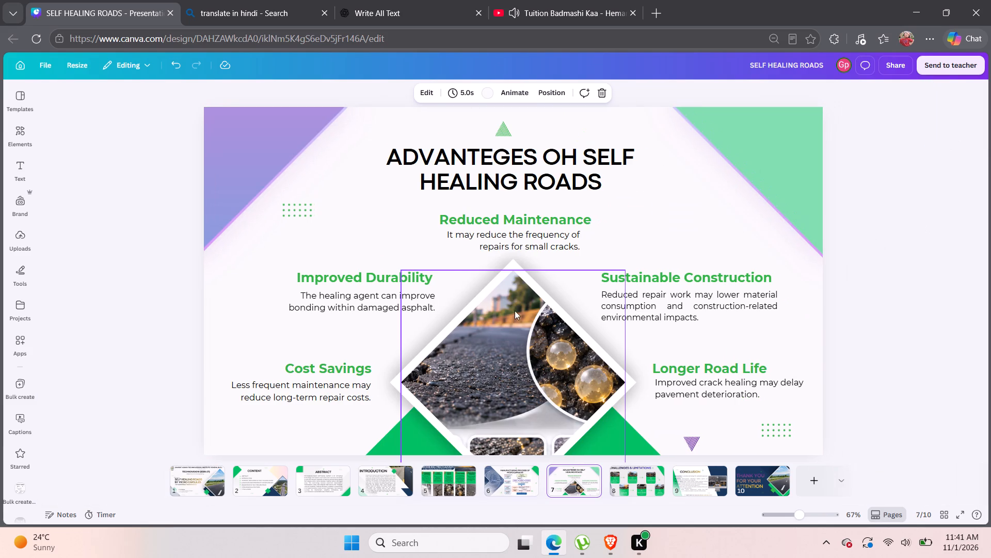
left_click(678, 148)
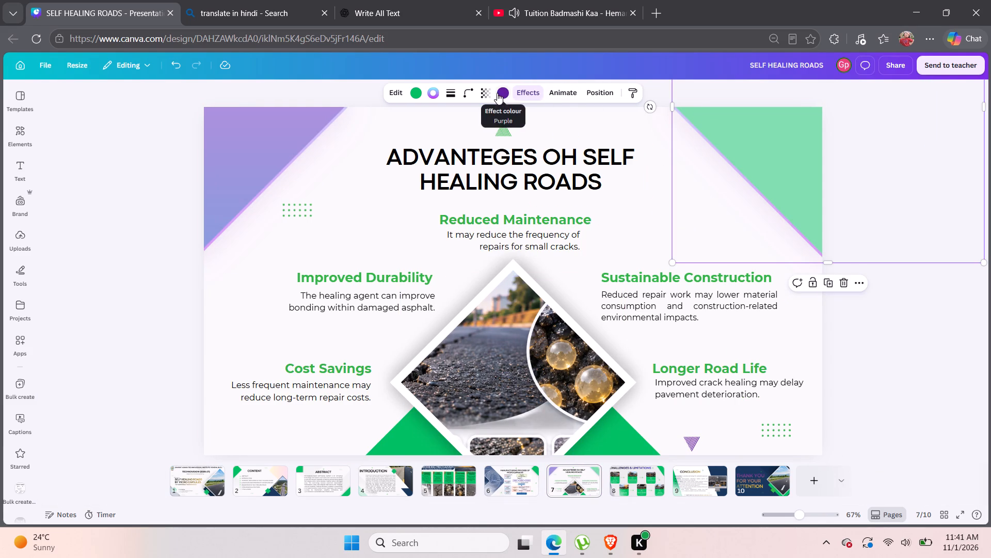
left_click(526, 90)
scroll(113, 192, "up", 1)
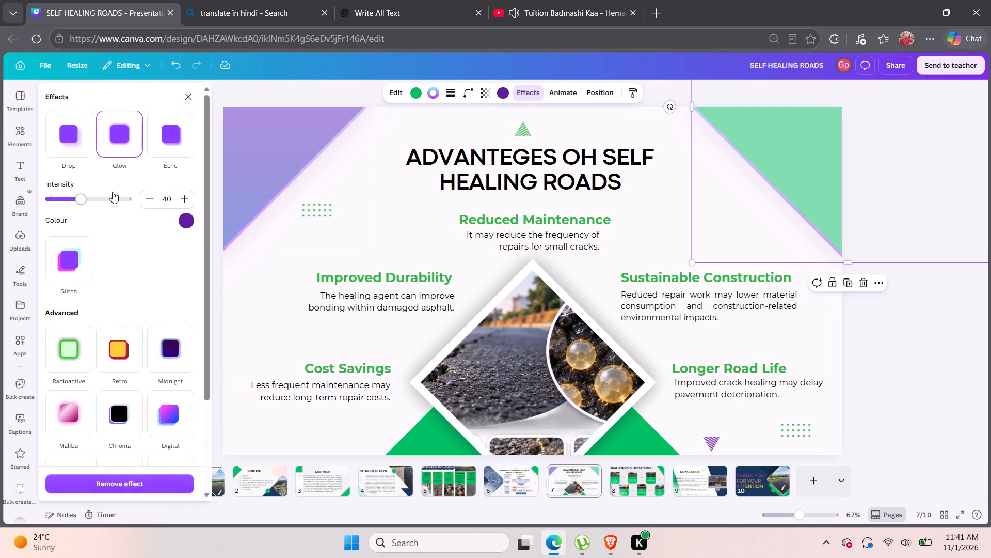
scroll(113, 192, "up", 1)
scroll(113, 192, "down", 1)
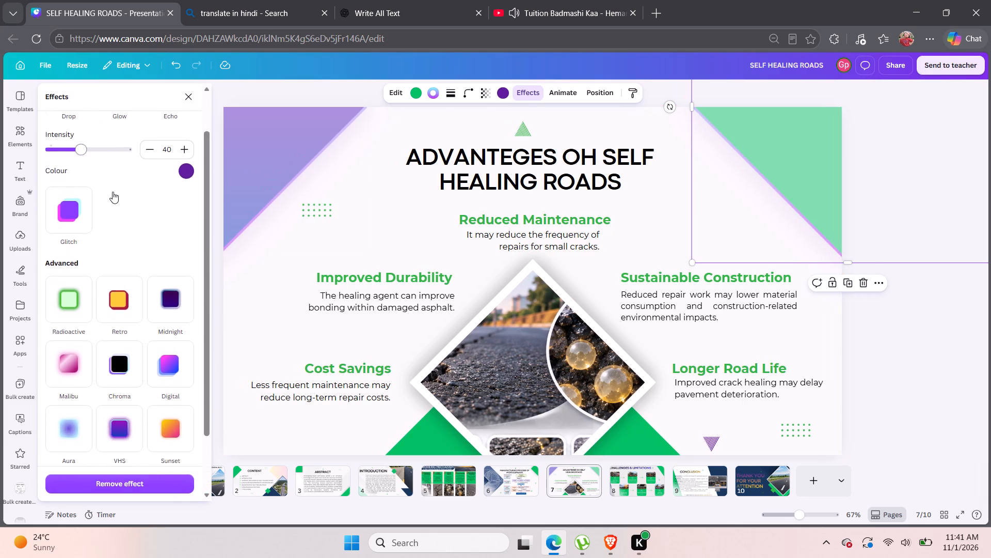
scroll(113, 192, "down", 3)
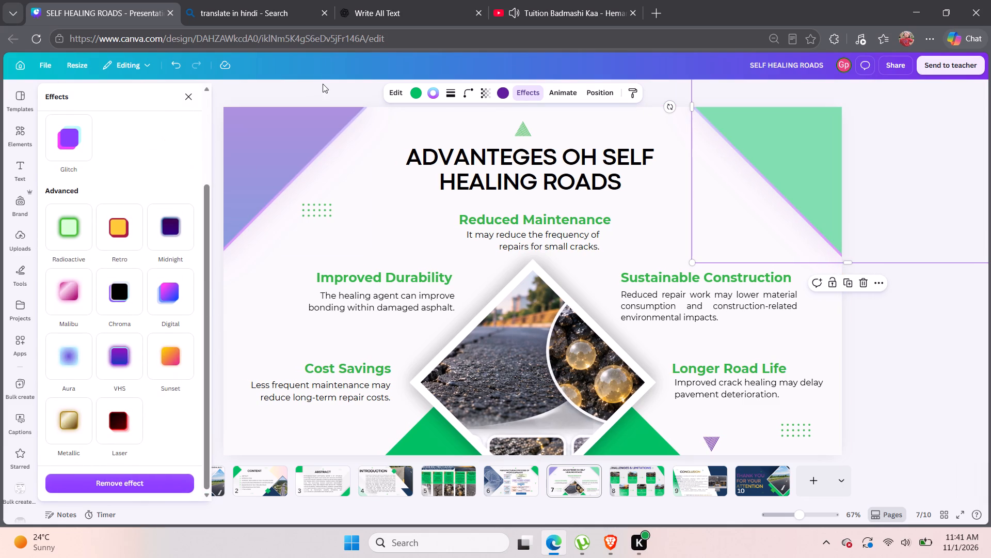
left_click(435, 94)
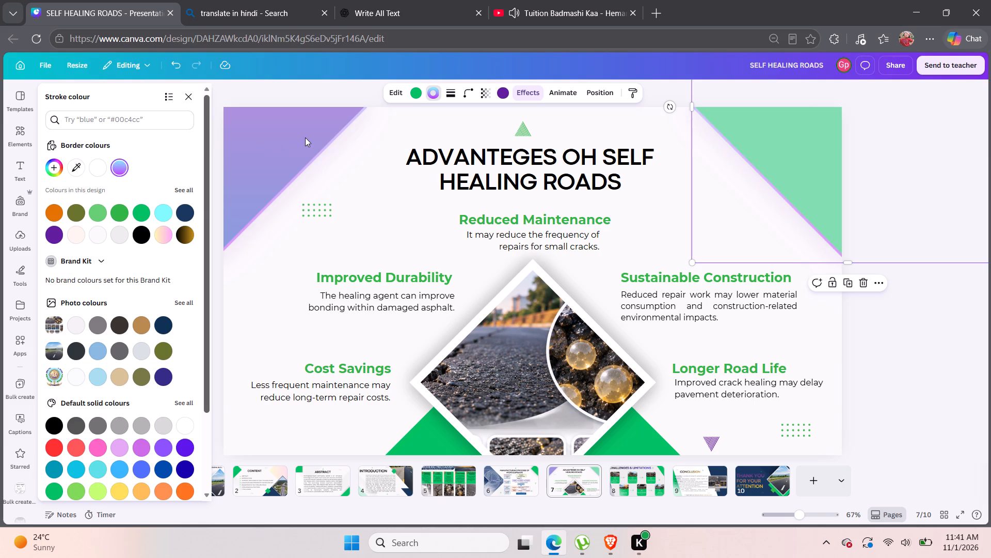
left_click(488, 92)
left_click(473, 92)
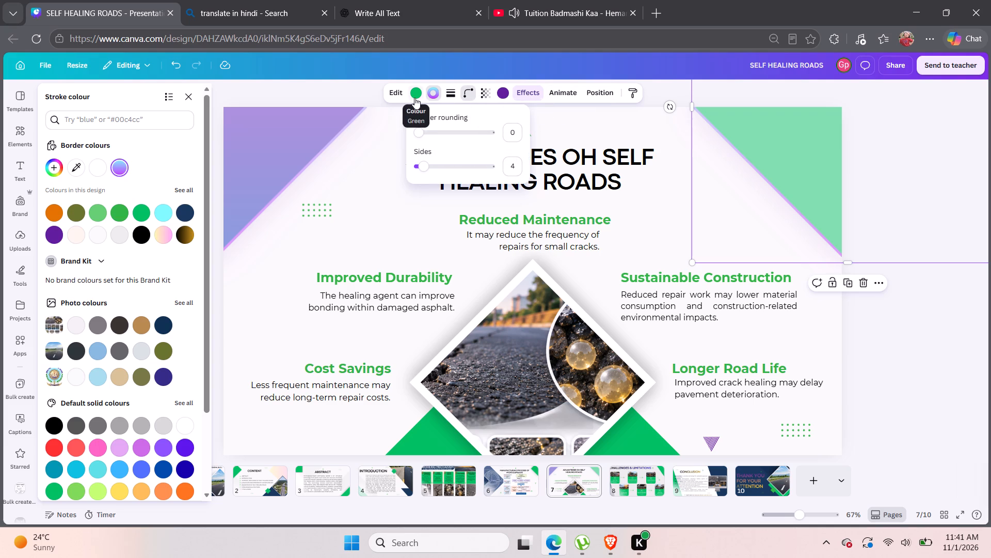
Set the transparency of the green corner shape on page 6 to 50.
left_click(386, 140)
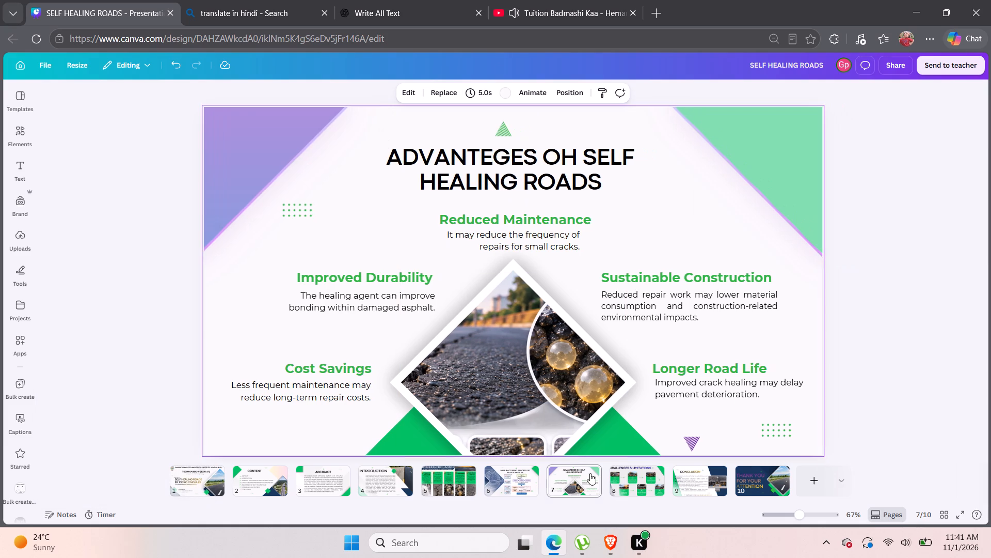
left_click(529, 476)
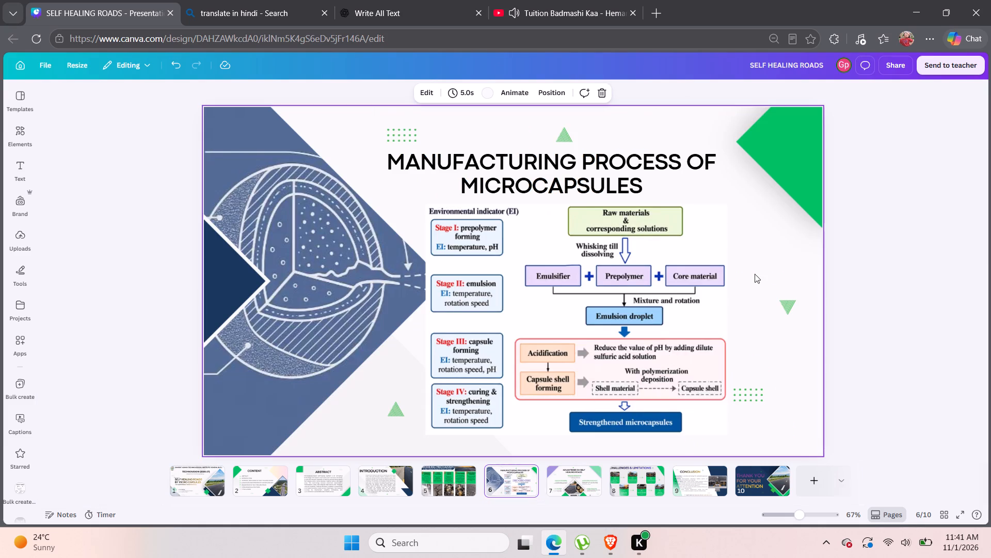
left_click(777, 191)
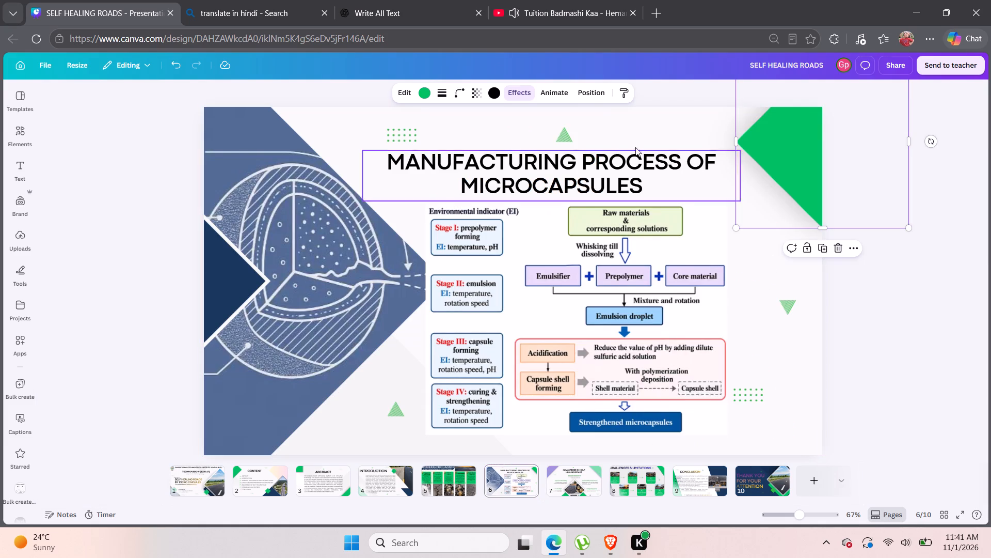
left_click(461, 91)
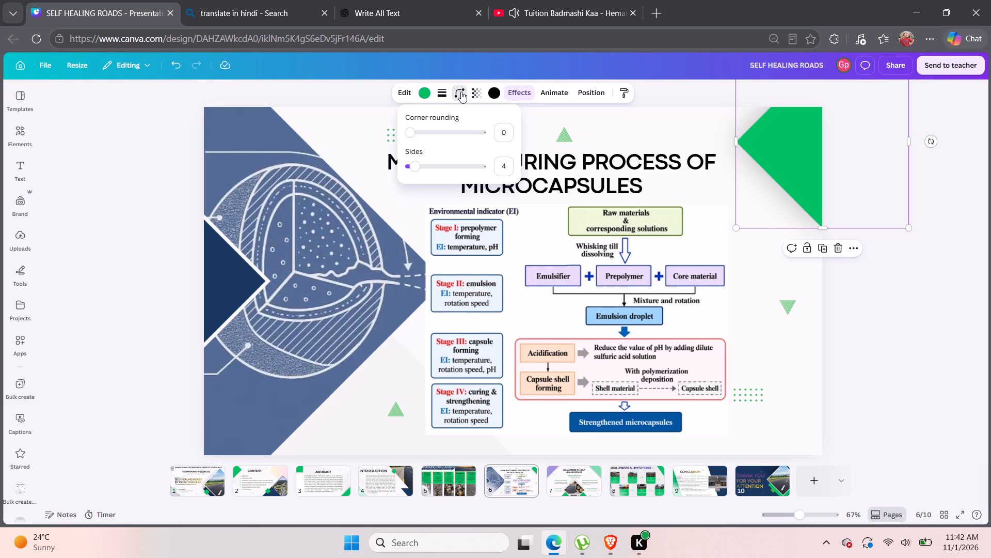
left_click(475, 94)
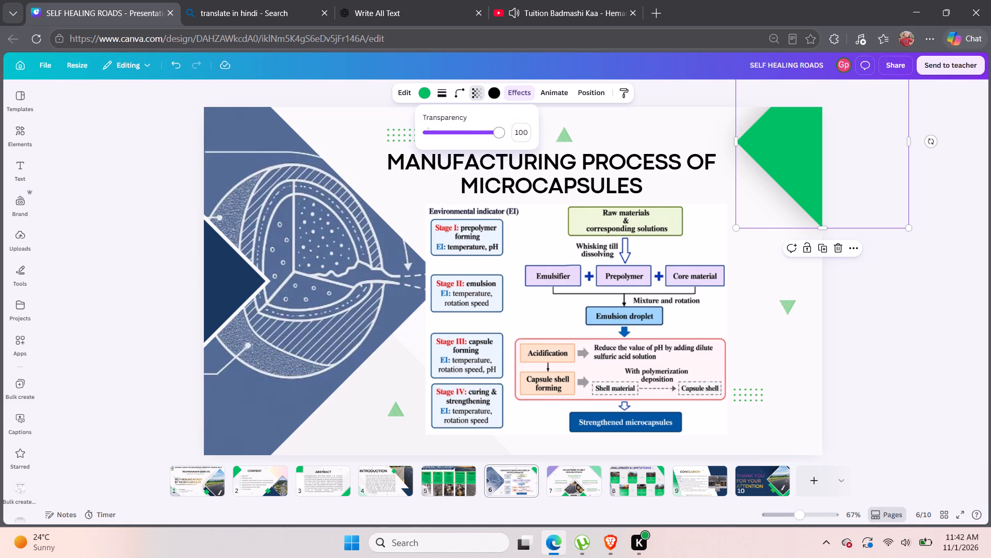
left_click_drag(500, 134, 481, 135)
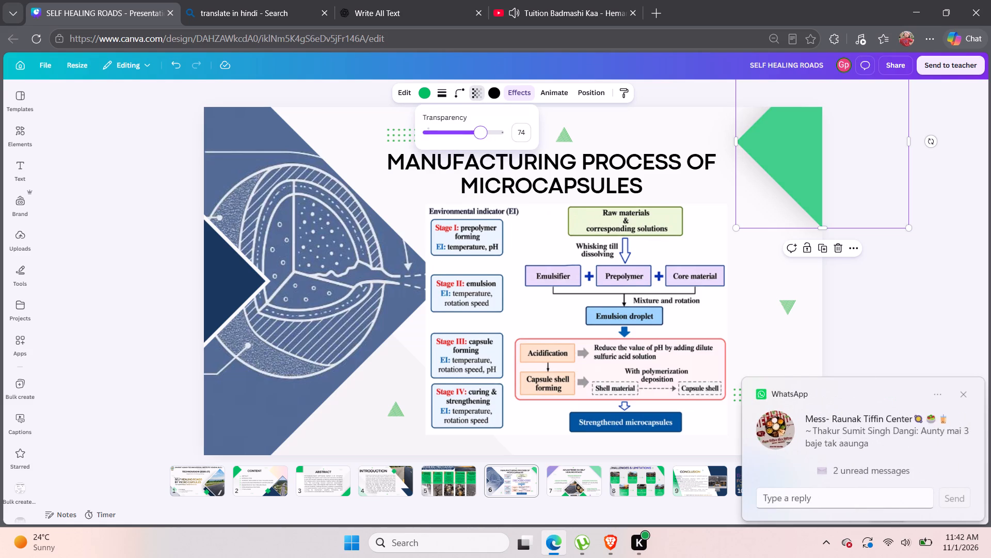
left_click_drag(481, 135, 476, 136)
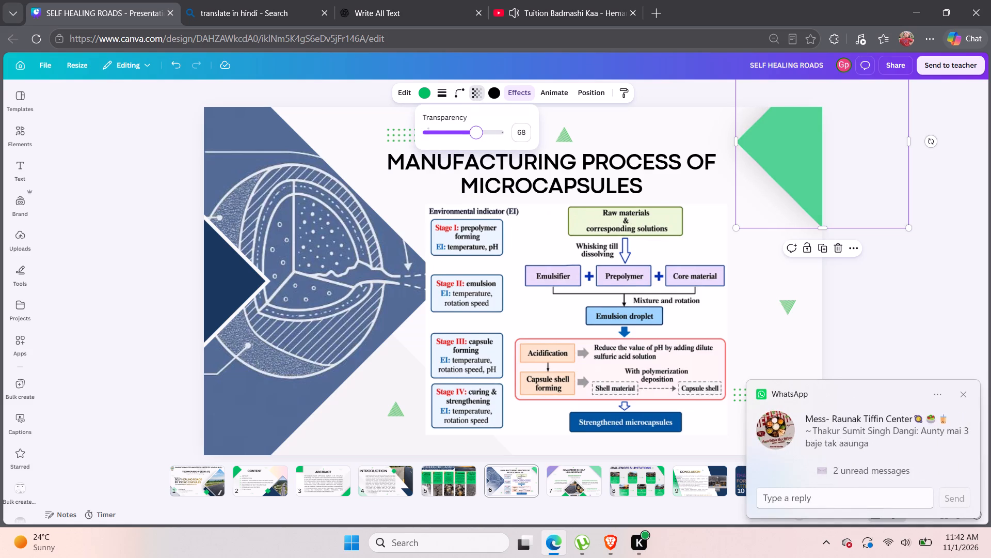
left_click_drag(476, 136, 467, 136)
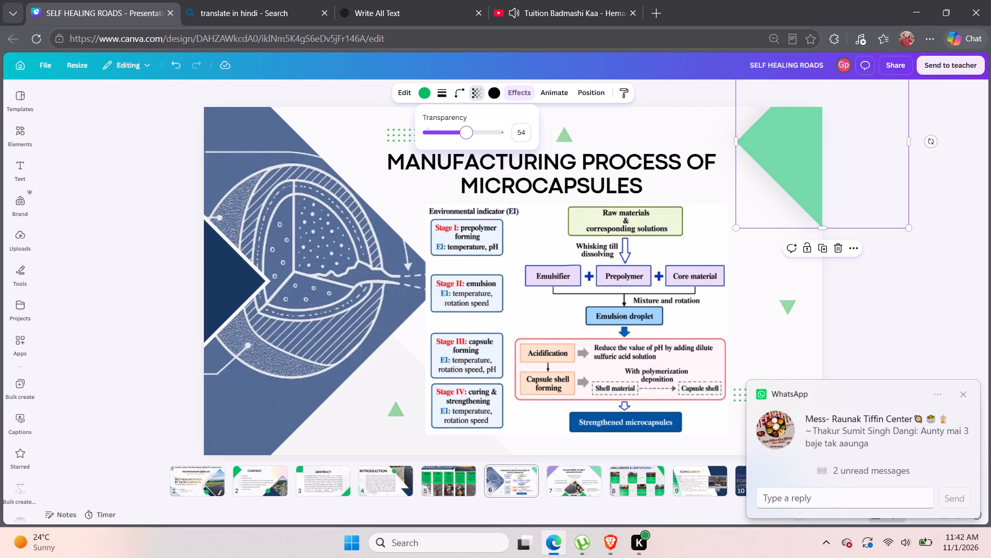
left_click_drag(467, 136, 463, 136)
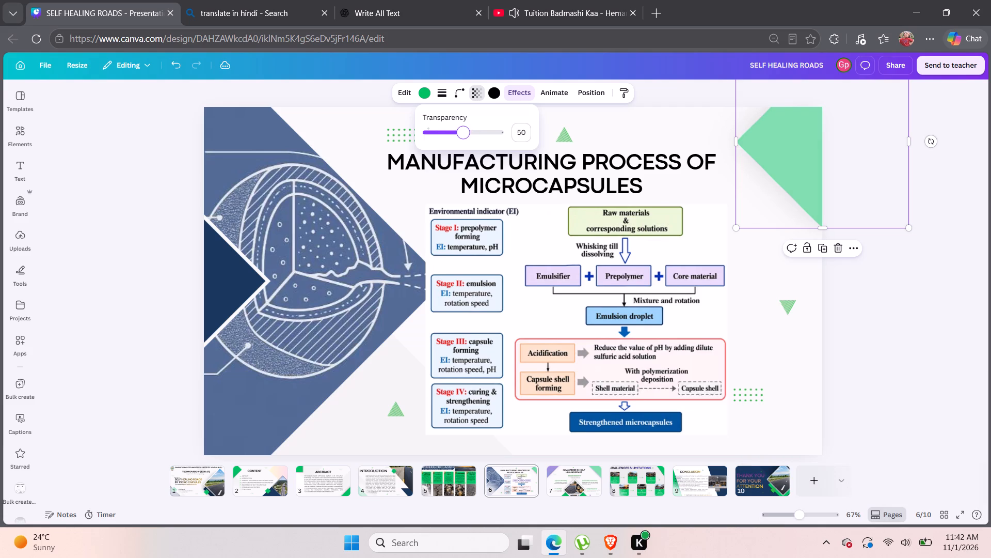
left_click(631, 125)
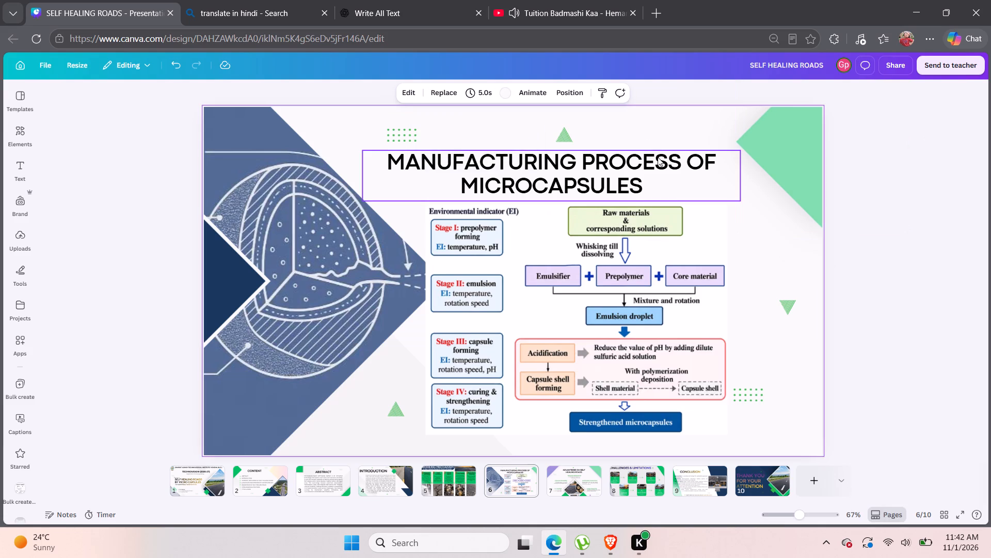
Reduce the transparency value of the navy blue shape at the left edge of page 6.
left_click(218, 311)
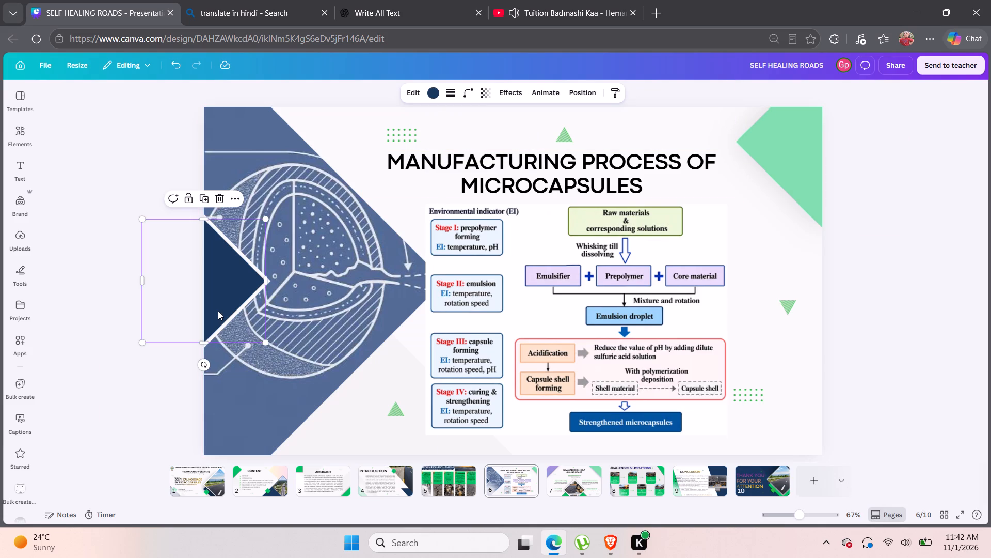
left_click(470, 92)
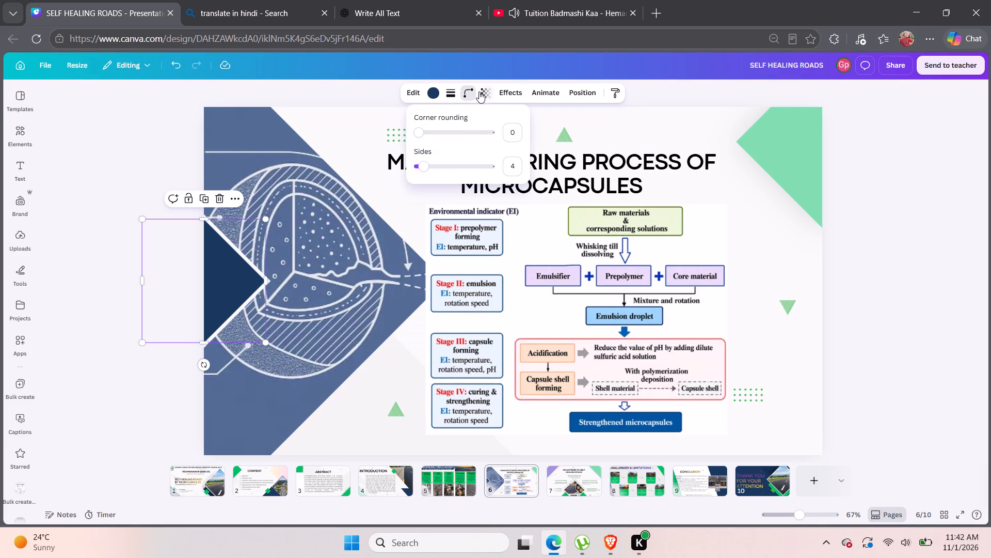
left_click(482, 91)
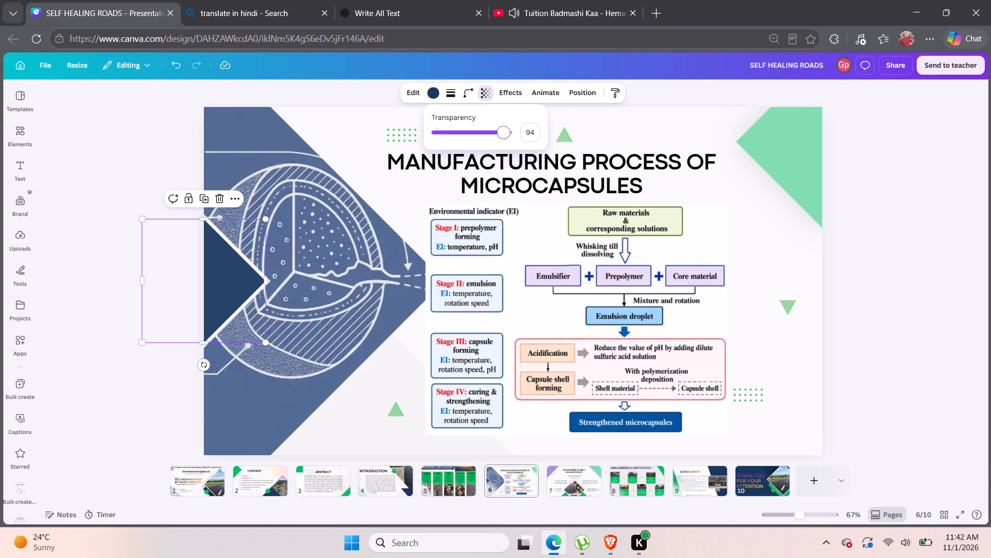
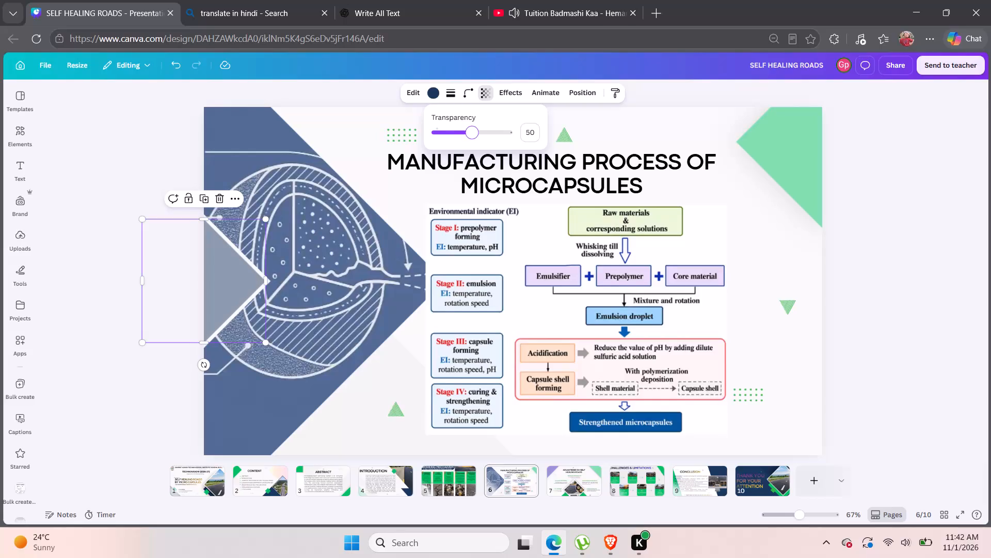
Recheck the transparency setting of the semi-transparent dark blue diamond on the left edge of slide 6.
left_click(349, 84)
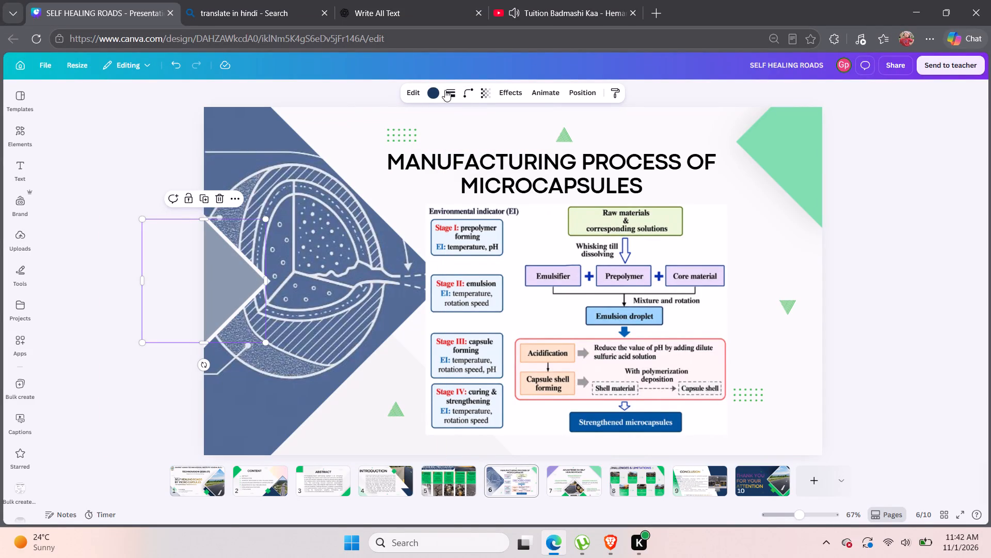
left_click_drag(482, 91, 489, 89)
left_click(489, 89)
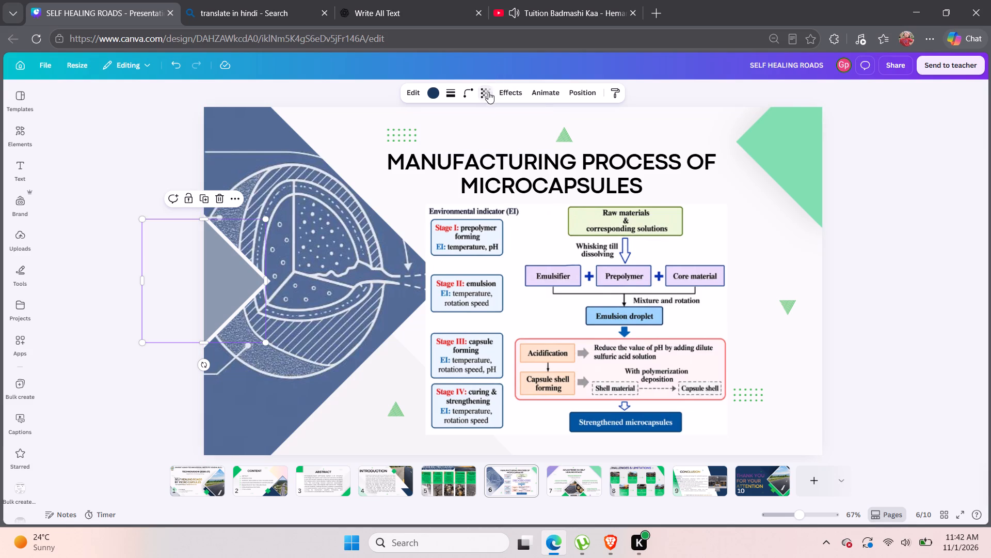
Set the transparency of the dark blue triangle at the left edge of page 6 to 75.
left_click(489, 90)
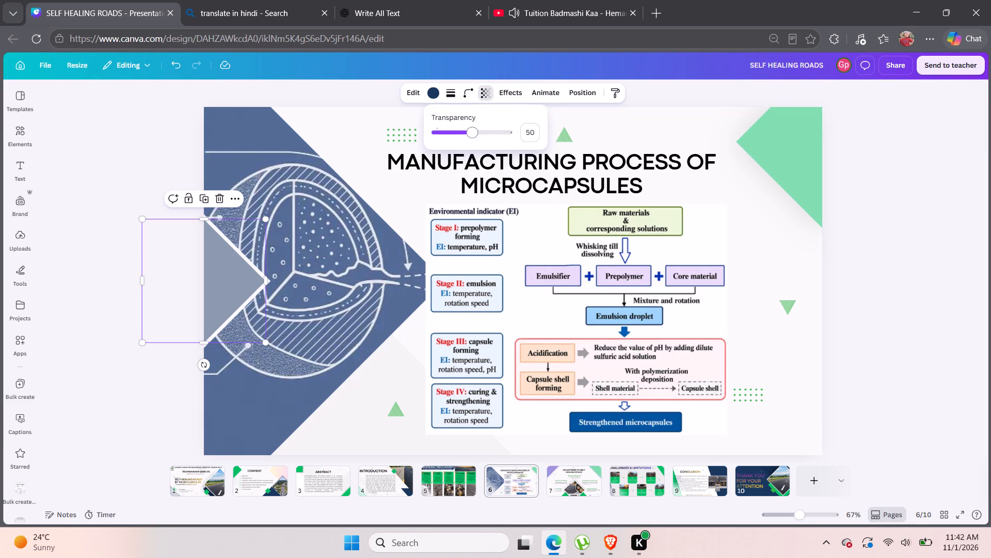
left_click_drag(473, 133, 487, 133)
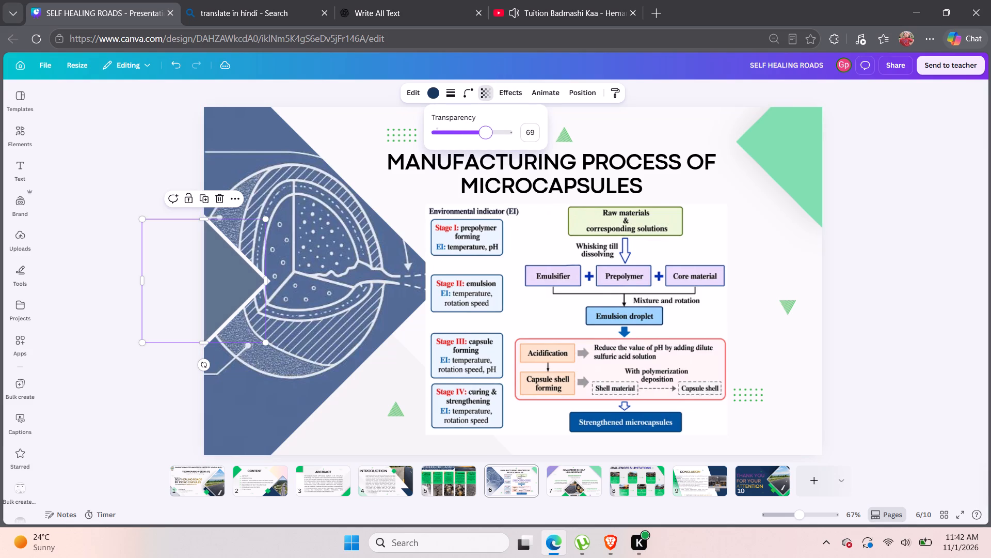
left_click_drag(487, 133, 490, 134)
left_click(359, 87)
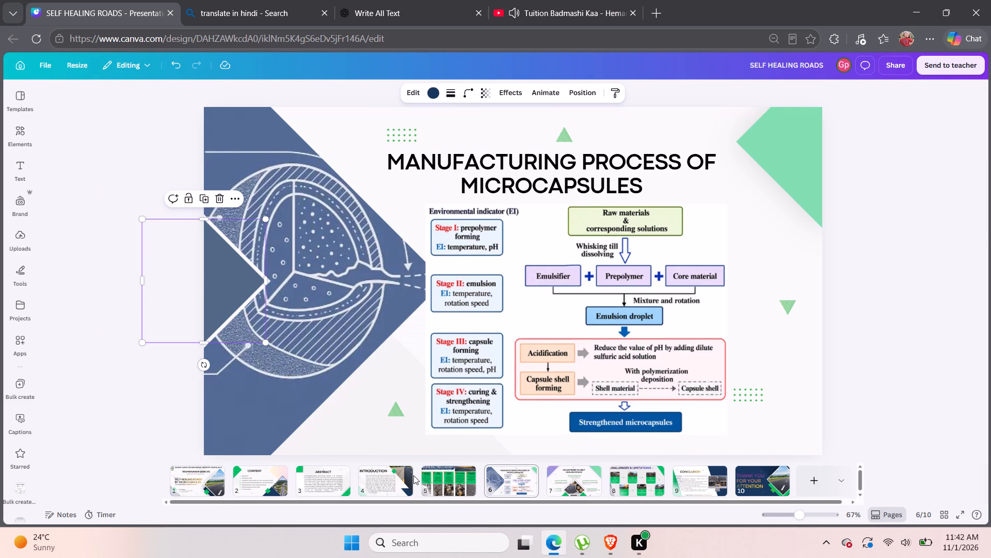
Give the green corner square on page 3 (ABSTRACT) the blue-to-purple gradient as its stroke colour.
left_click(331, 475)
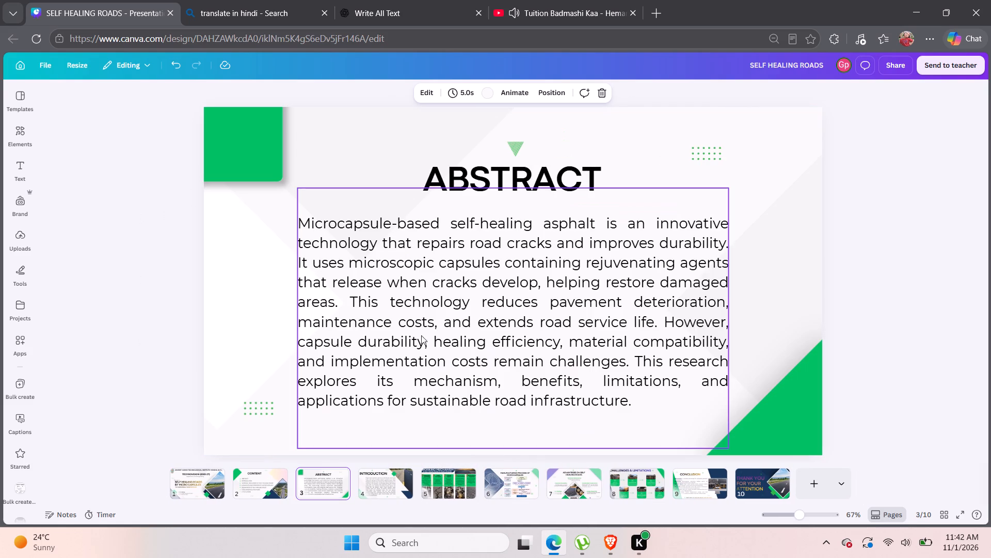
left_click(263, 164)
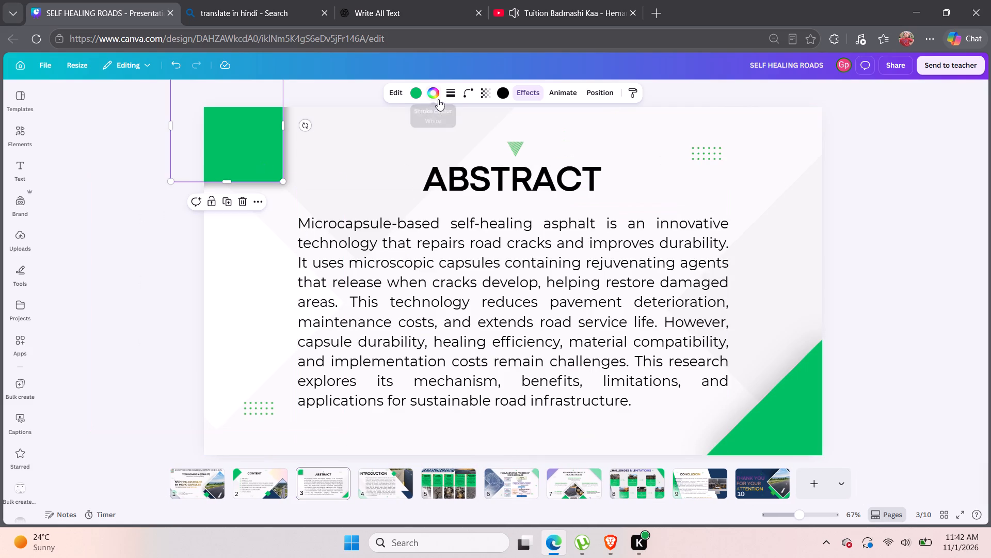
left_click(433, 93)
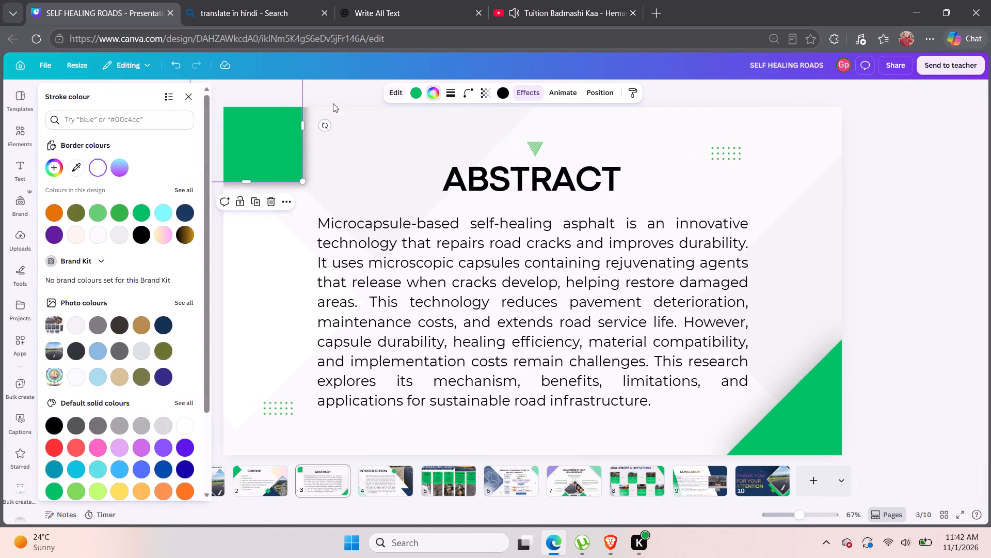
left_click(117, 173)
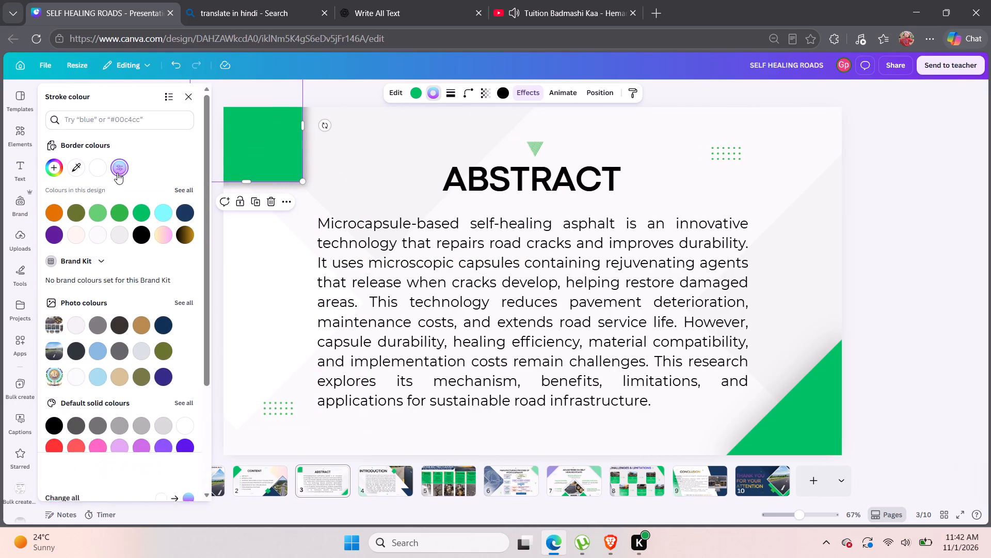
left_click(337, 139)
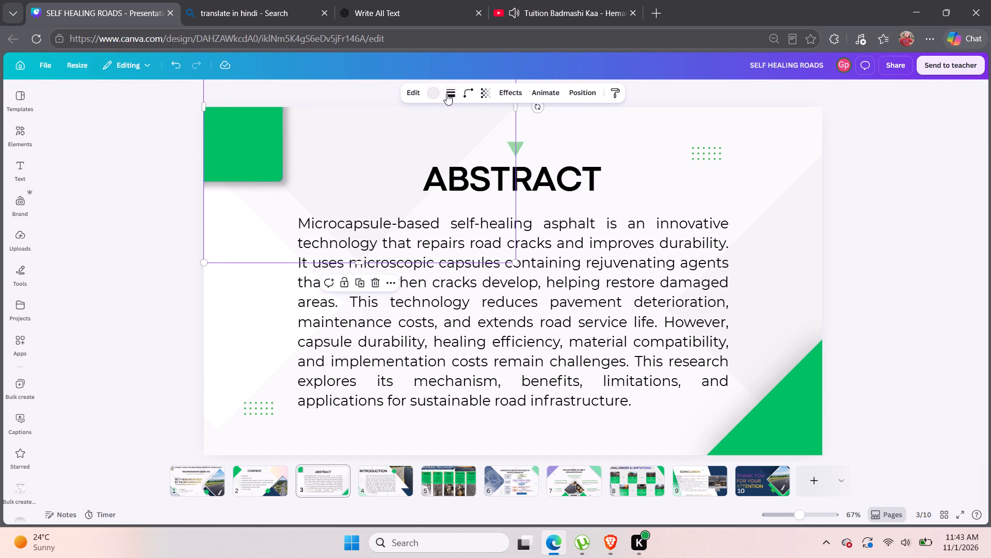
Set the transparency of the green corner square on page 3 to 50.
left_click(250, 162)
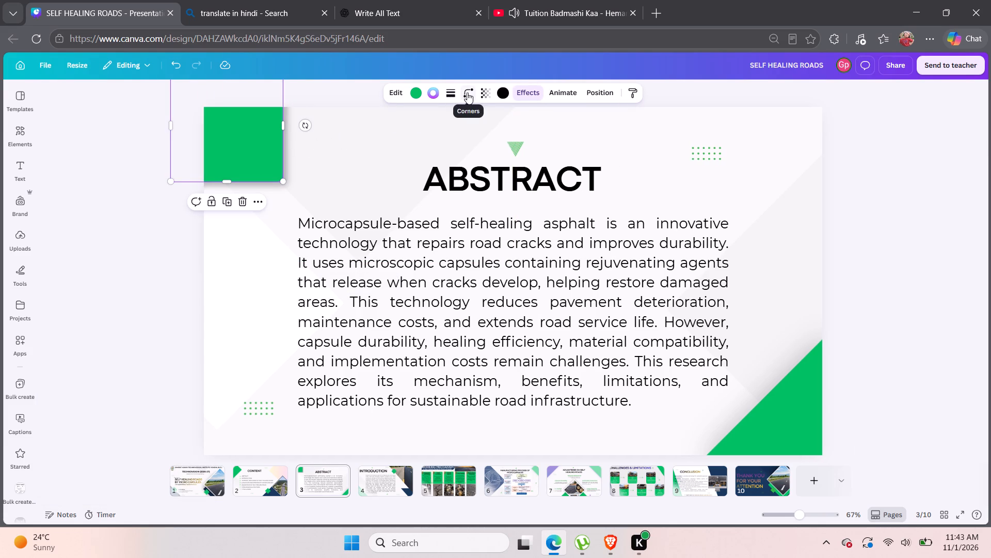
left_click(483, 89)
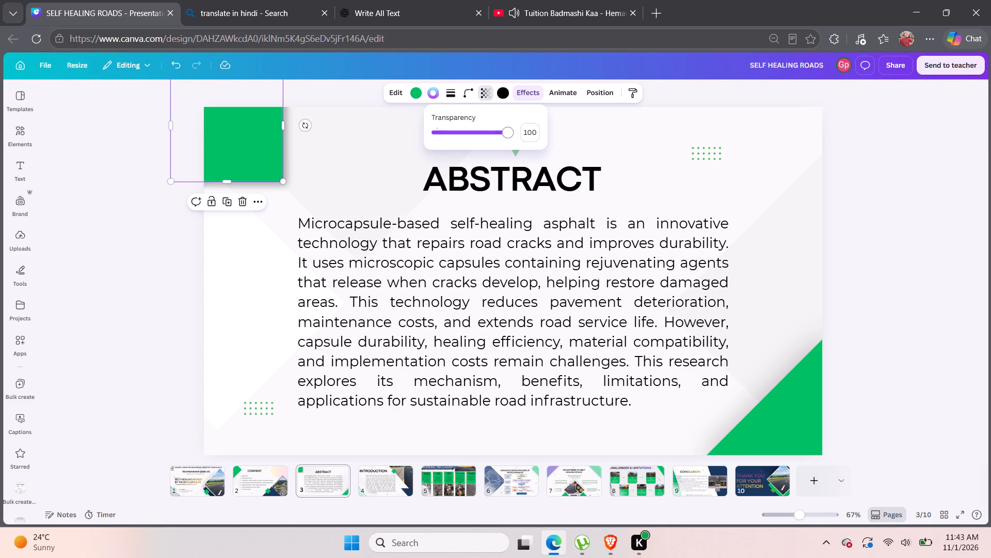
left_click_drag(507, 138, 483, 137)
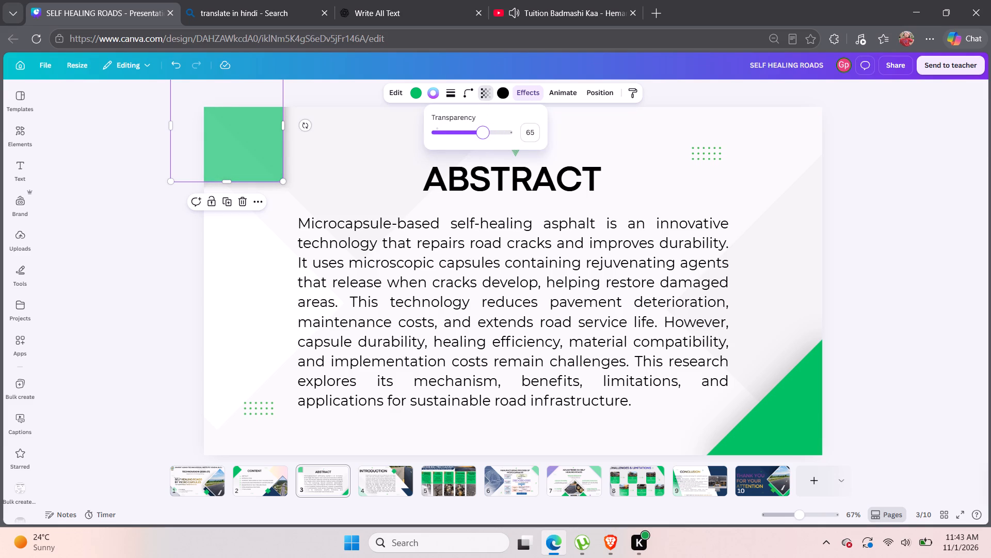
left_click_drag(483, 137, 472, 138)
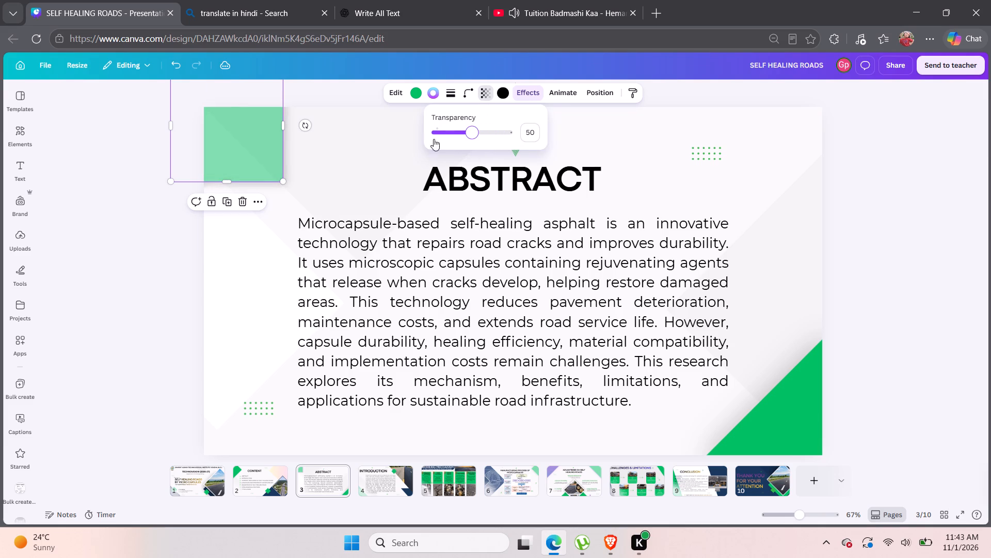
left_click(357, 151)
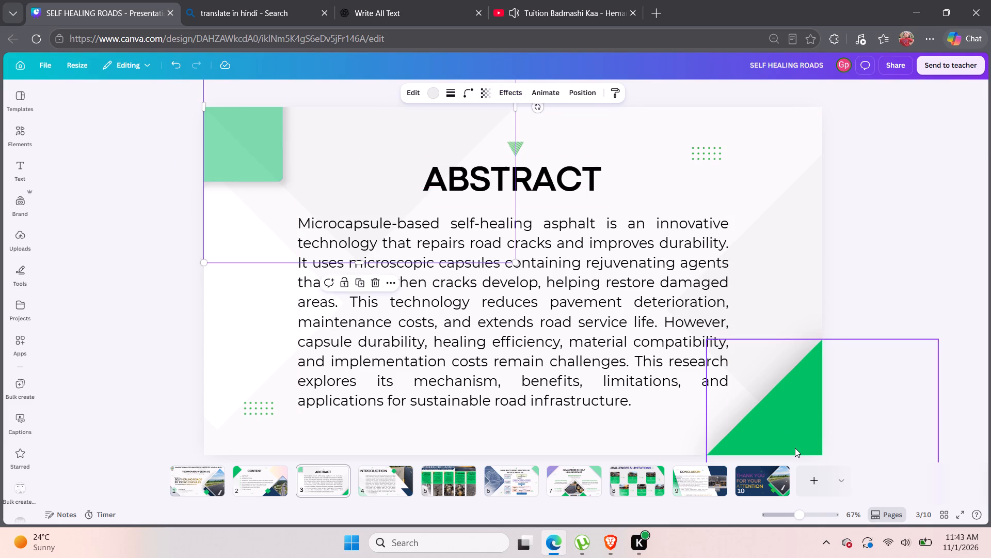
Set the transparency of the green corner triangle on page 3 to 50.
left_click(795, 448)
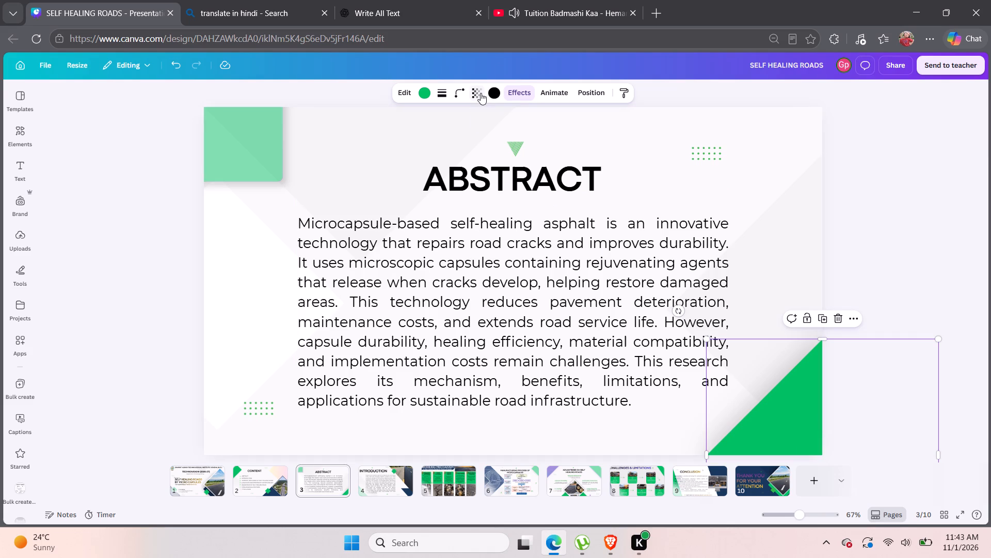
left_click(481, 93)
left_click_drag(500, 133, 482, 134)
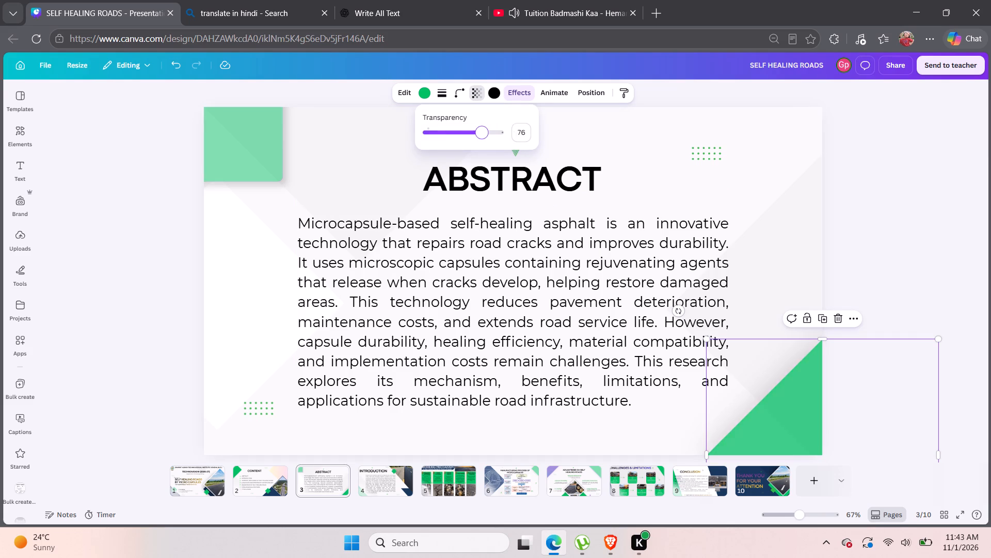
left_click_drag(482, 134, 469, 134)
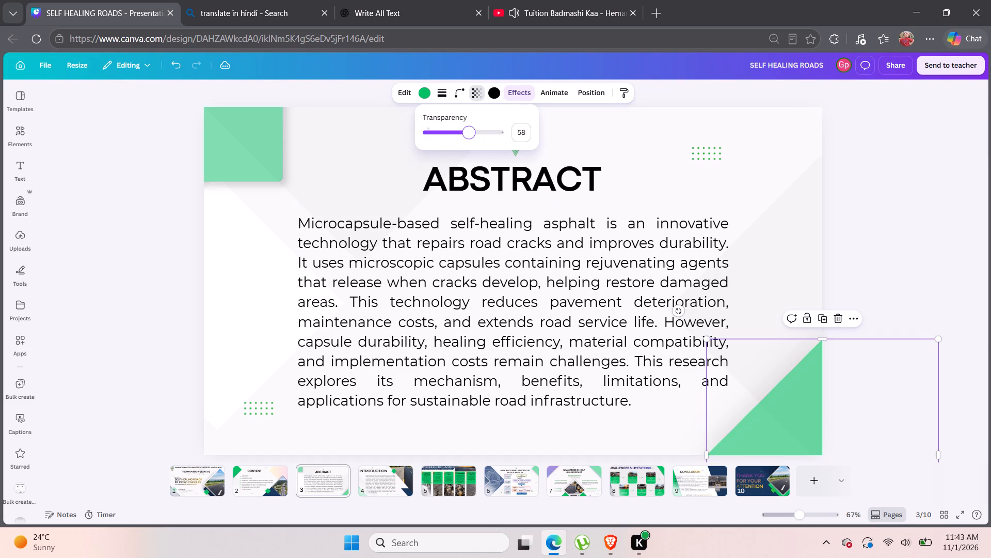
left_click_drag(469, 134, 463, 134)
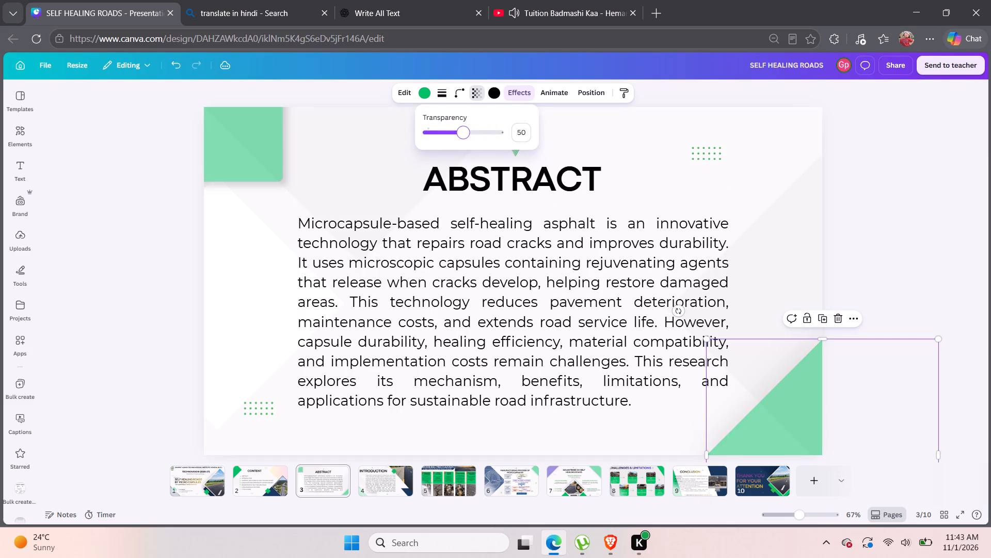
left_click(369, 127)
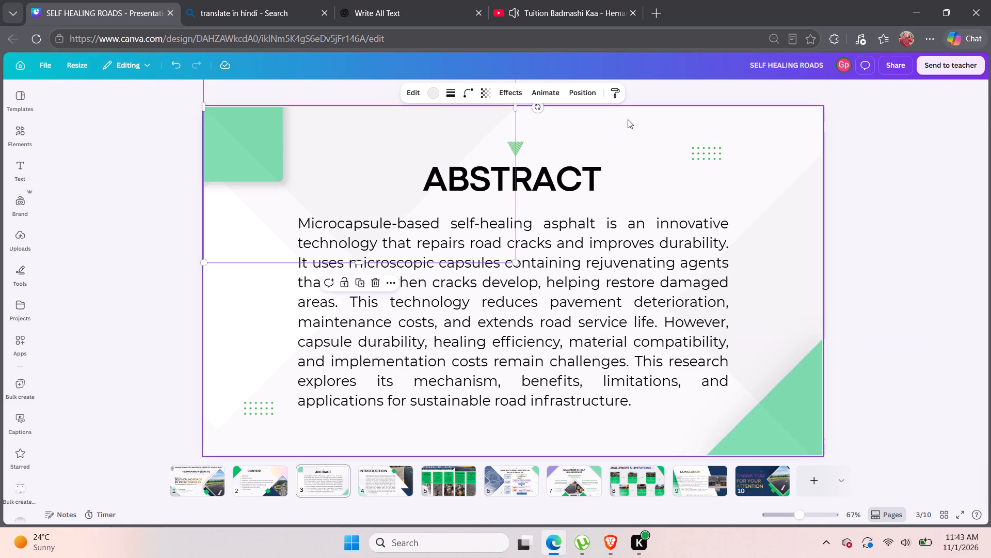
left_click(922, 198)
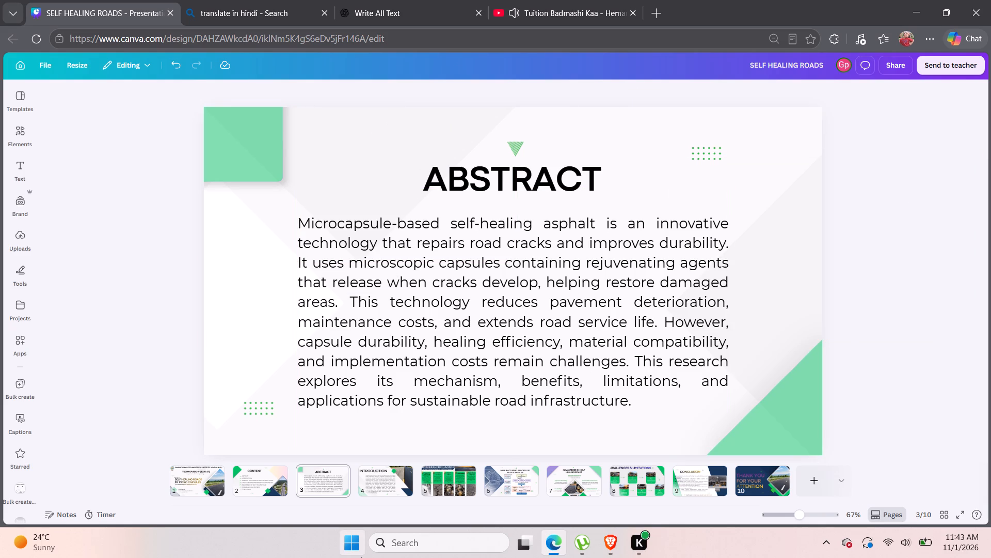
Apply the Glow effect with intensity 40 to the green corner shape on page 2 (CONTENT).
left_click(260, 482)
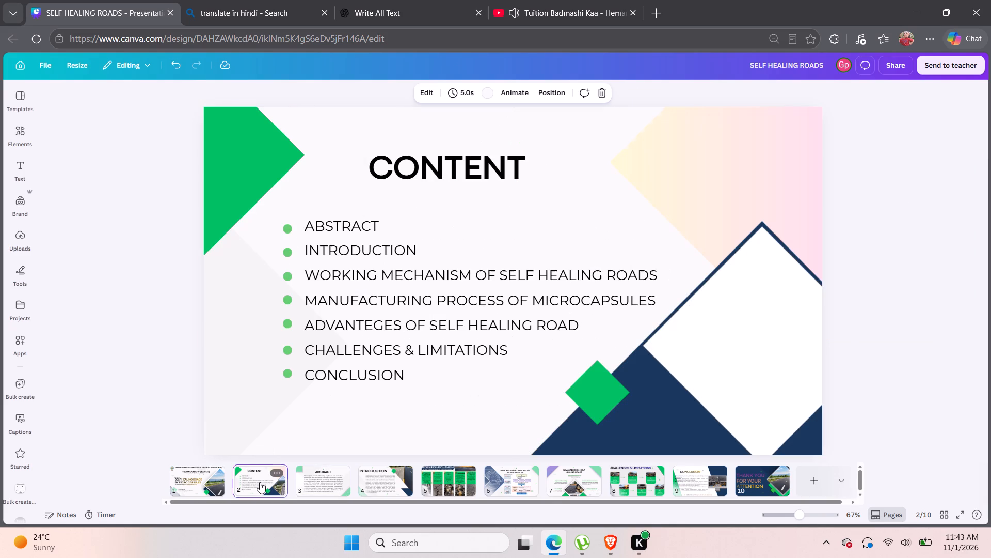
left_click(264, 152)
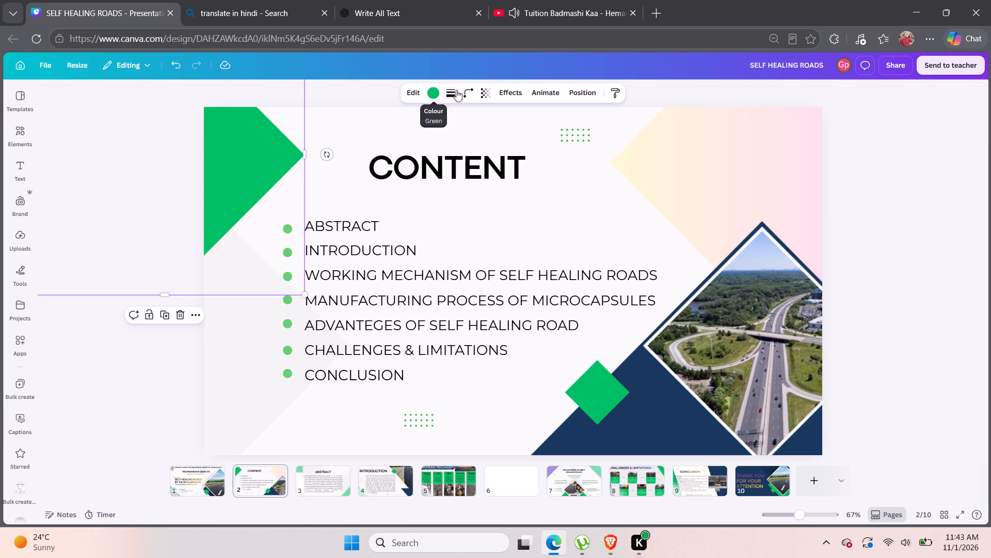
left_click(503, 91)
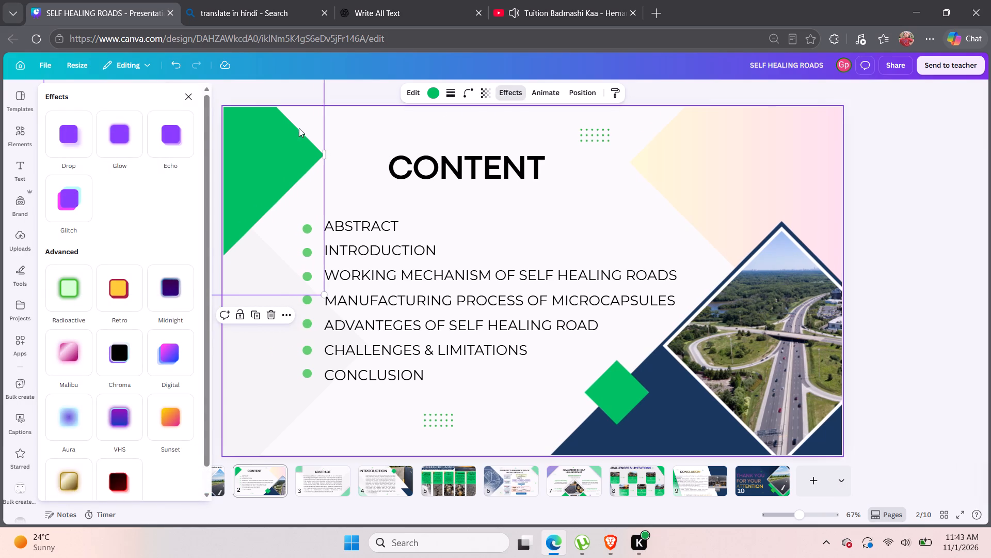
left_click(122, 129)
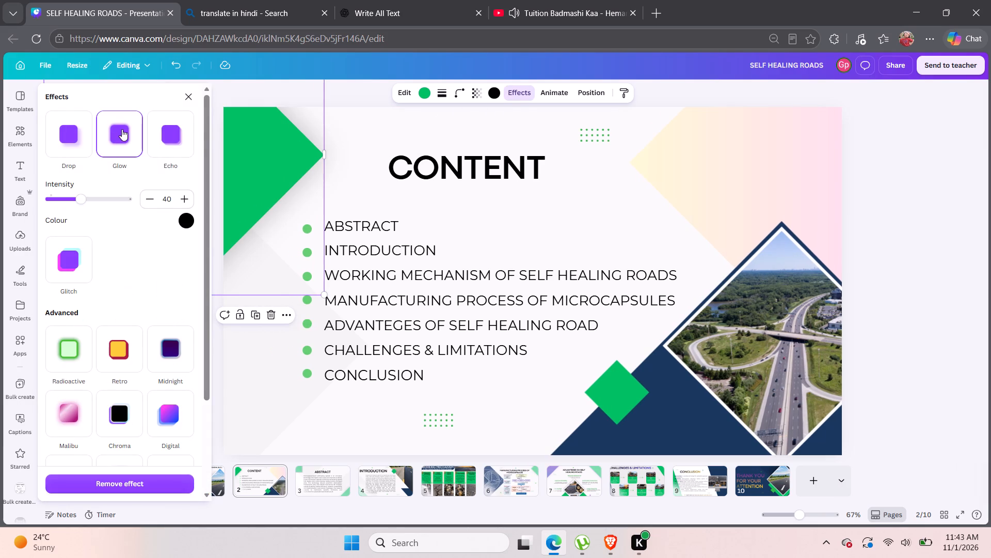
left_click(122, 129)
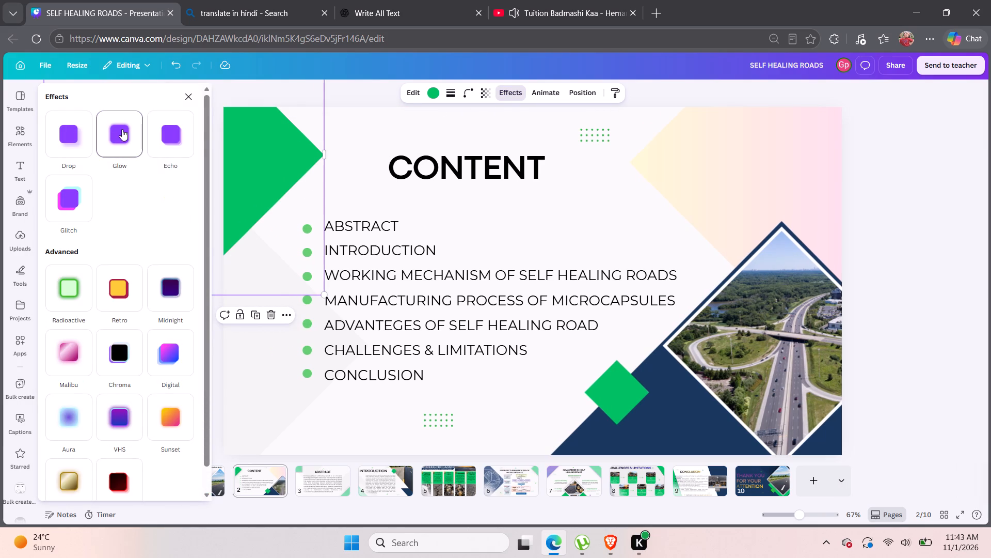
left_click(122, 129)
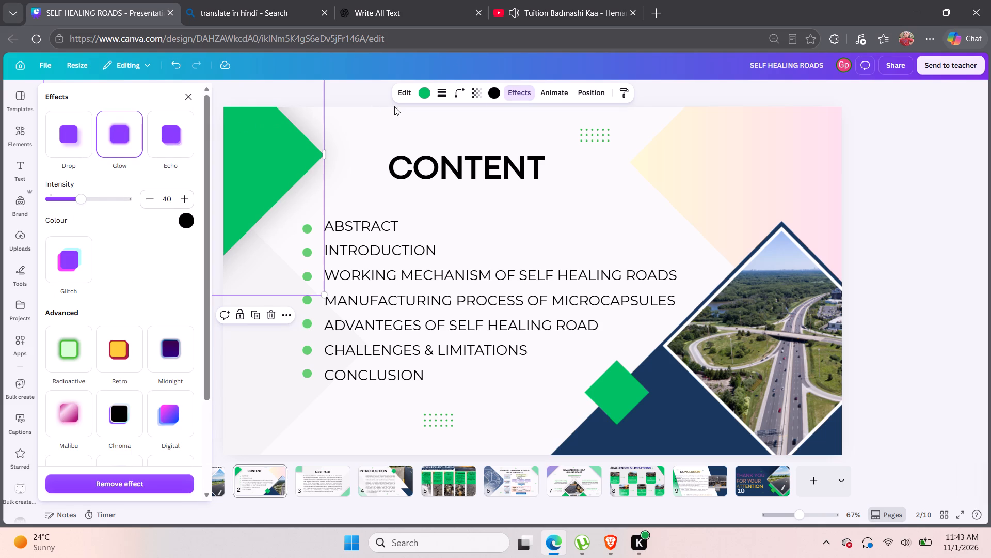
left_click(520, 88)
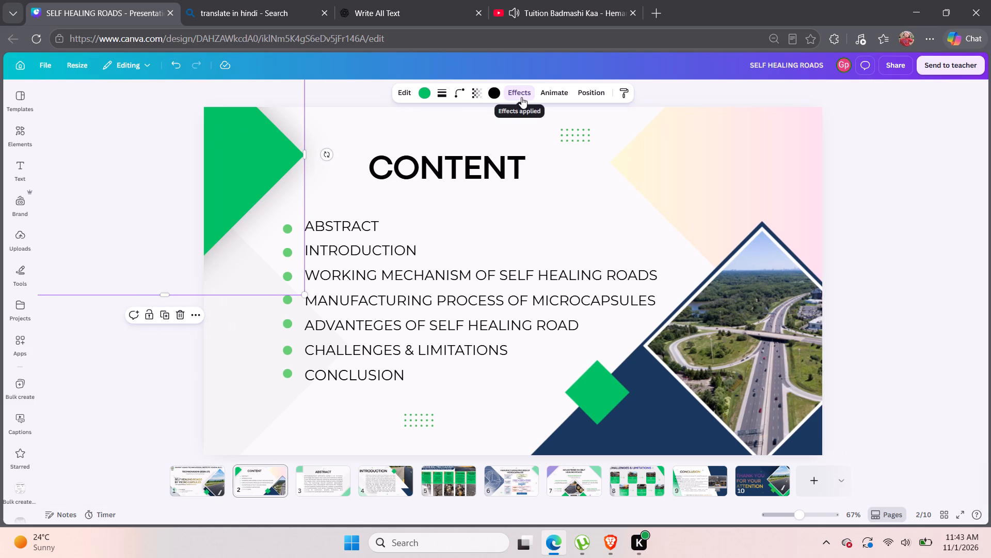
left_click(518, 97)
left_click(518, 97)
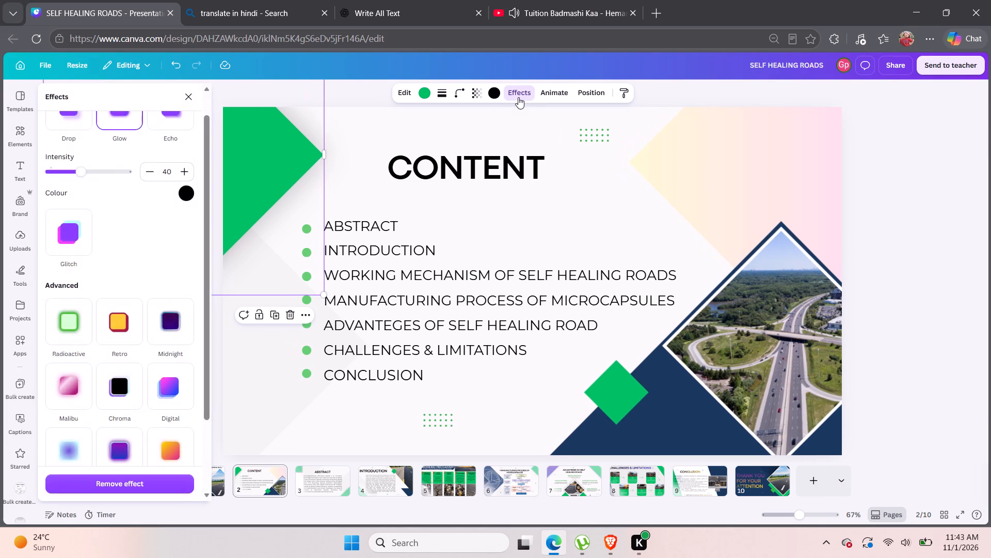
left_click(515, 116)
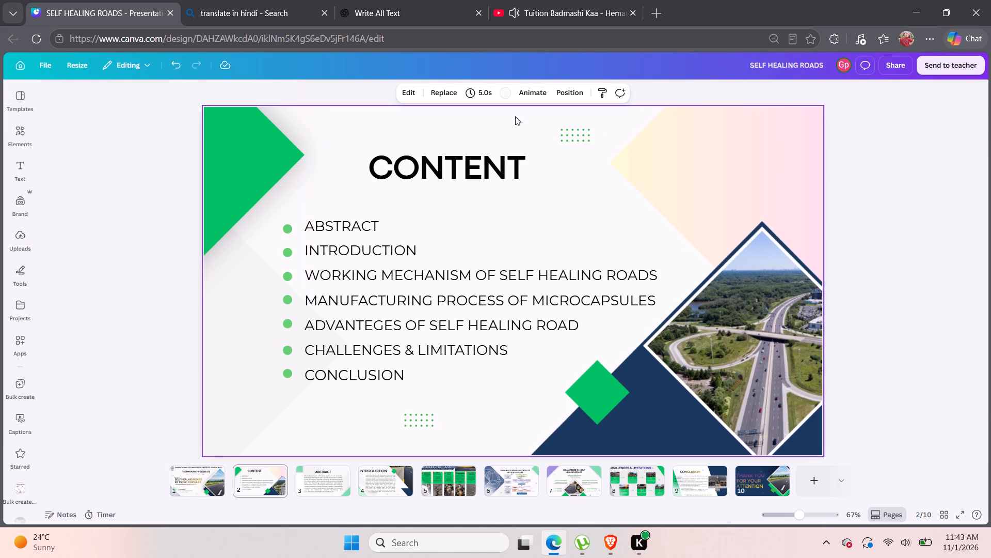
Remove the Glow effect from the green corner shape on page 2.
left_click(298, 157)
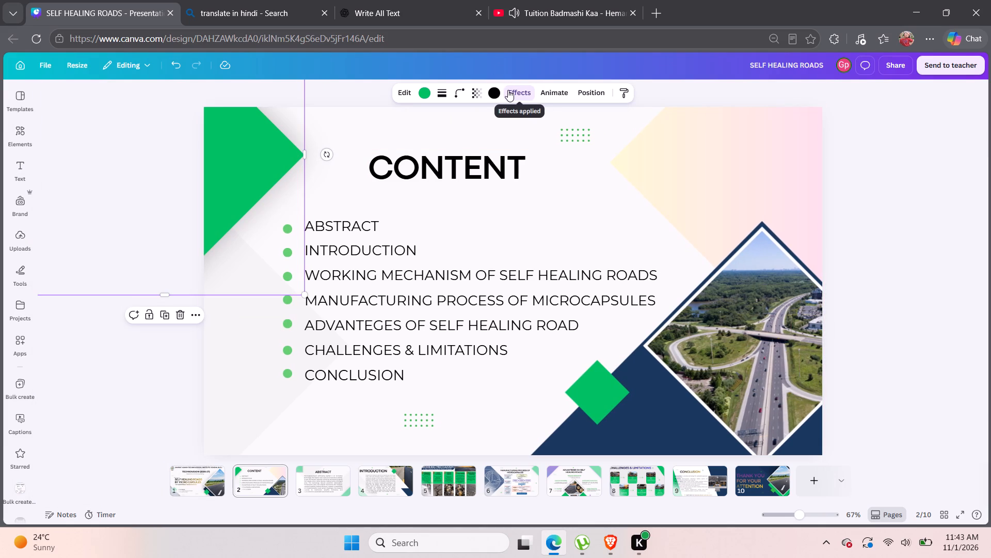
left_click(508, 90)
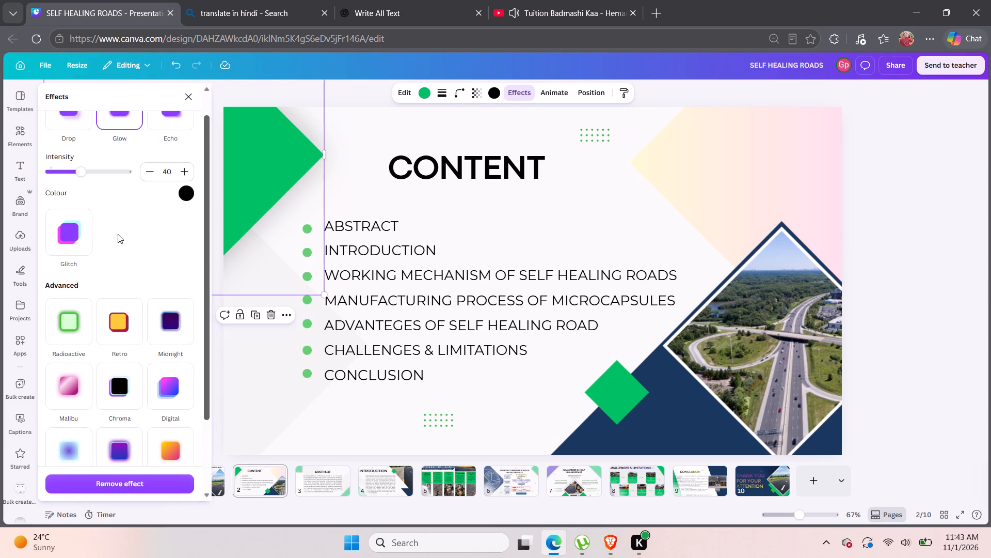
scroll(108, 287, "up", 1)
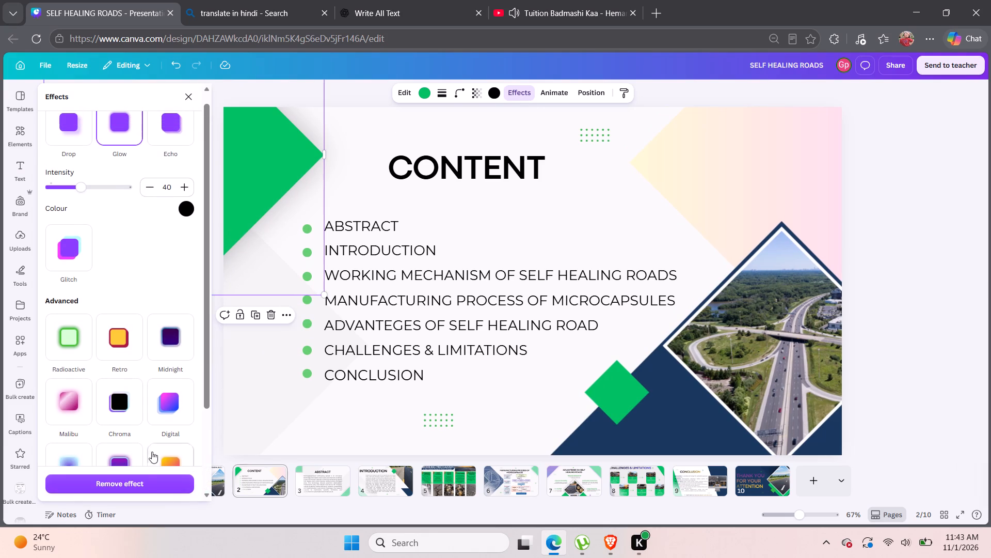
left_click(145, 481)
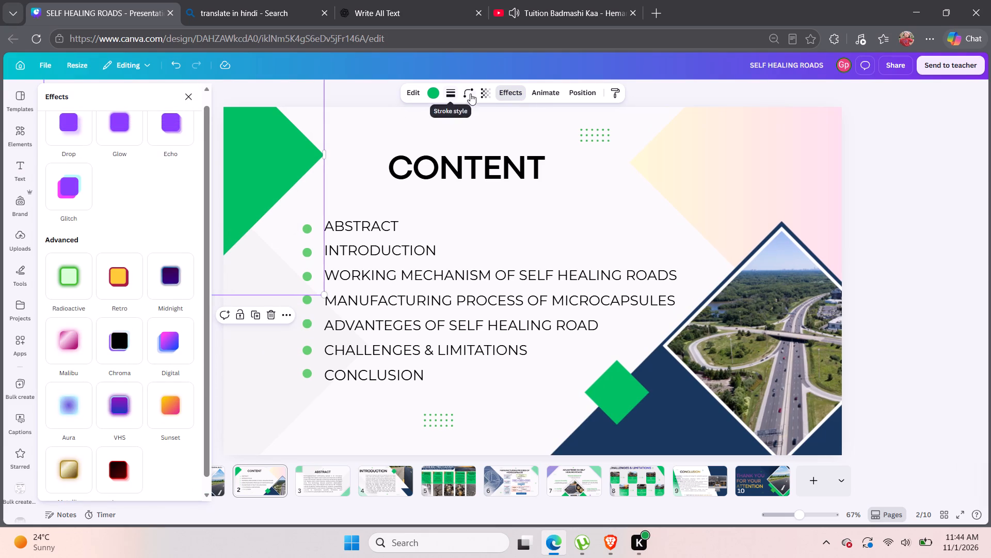
Set the transparency of the green corner shape on page 2 (CONTENT) to 50.
left_click(484, 93)
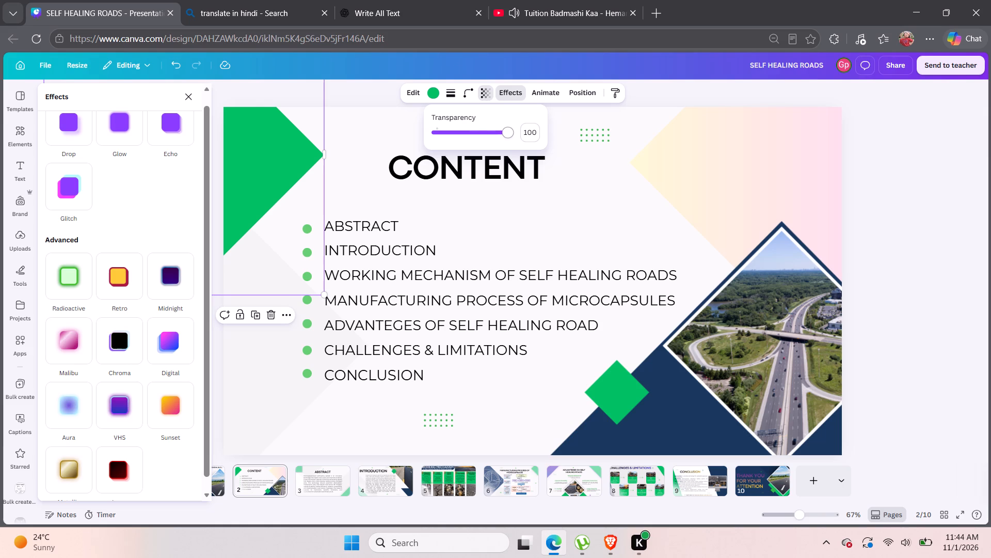
left_click_drag(509, 134, 486, 136)
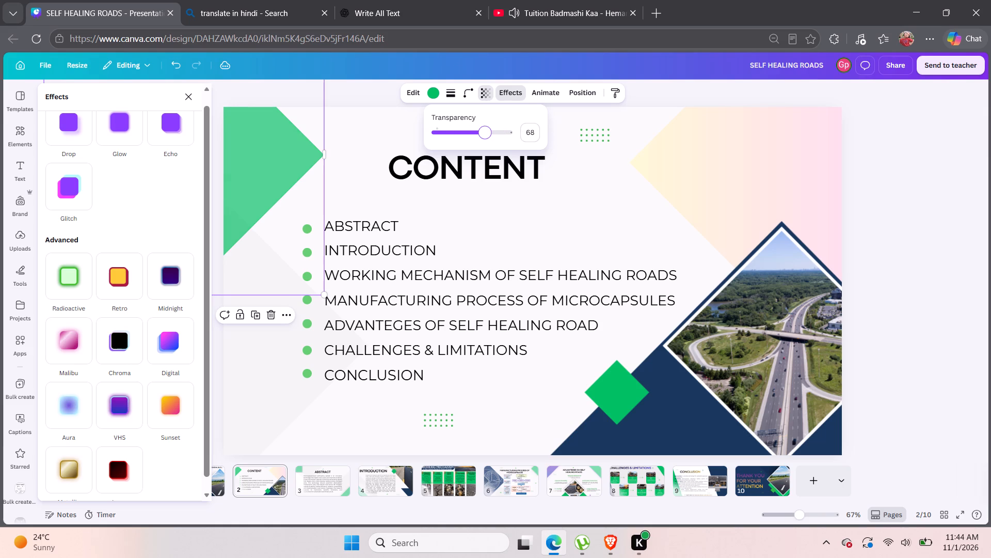
left_click_drag(486, 136, 481, 137)
left_click_drag(481, 137, 474, 137)
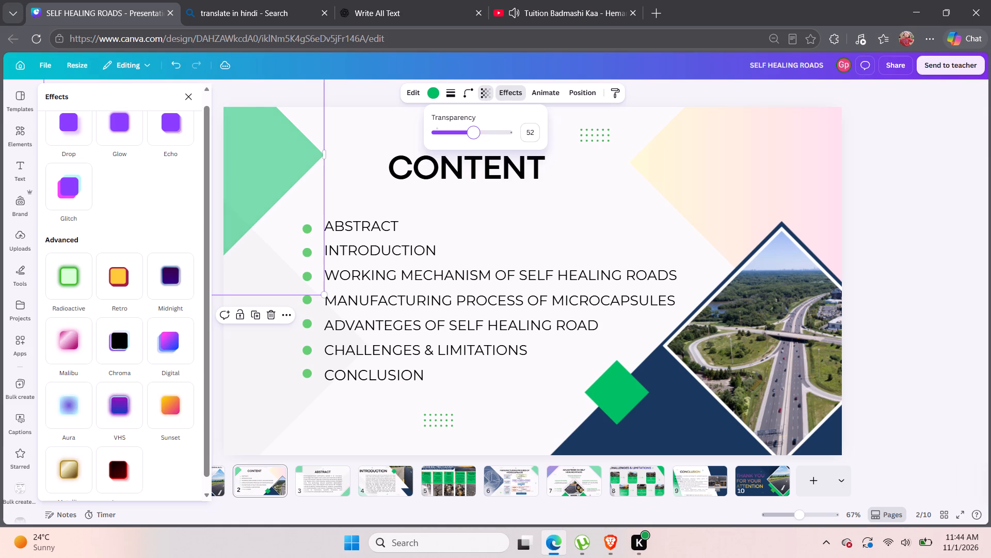
left_click_drag(474, 137, 469, 138)
left_click_drag(469, 138, 472, 138)
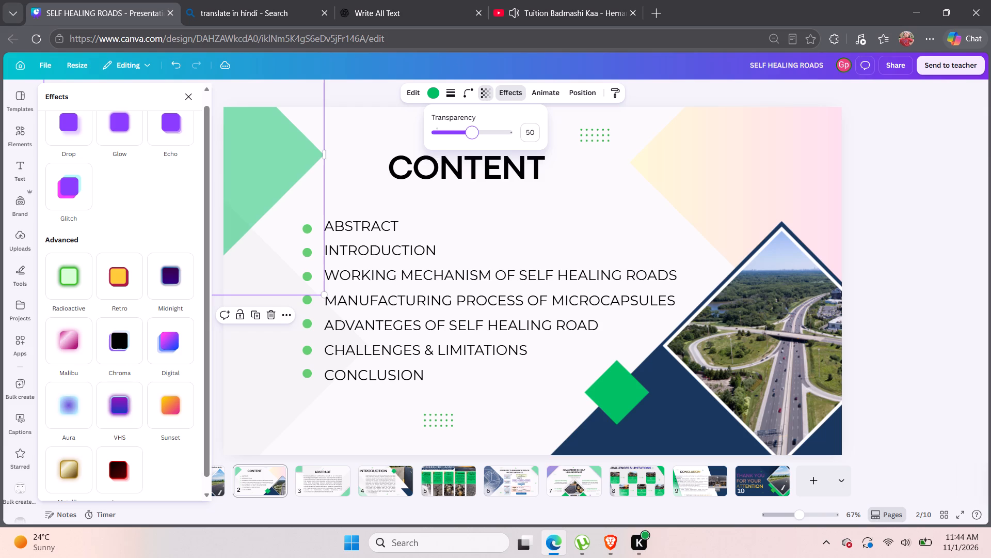
left_click(405, 133)
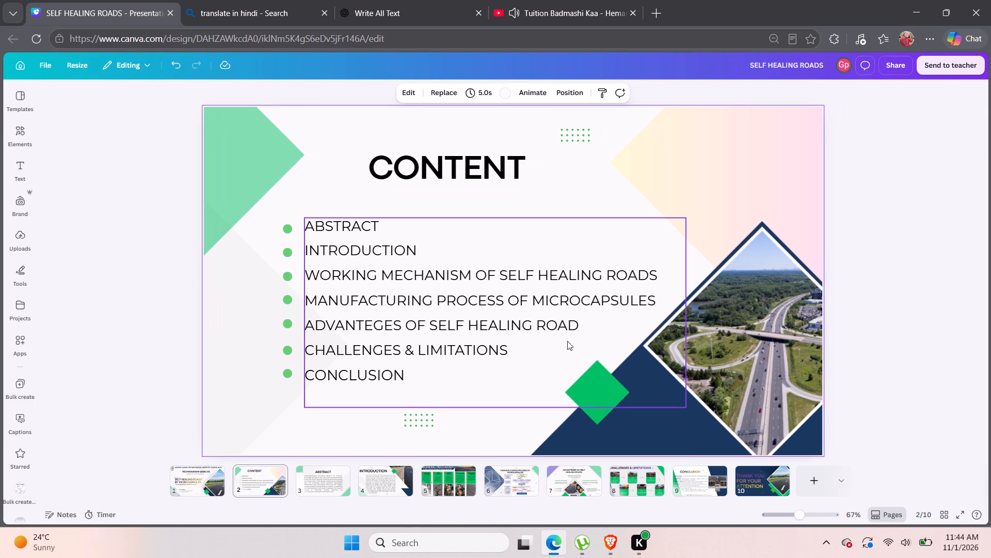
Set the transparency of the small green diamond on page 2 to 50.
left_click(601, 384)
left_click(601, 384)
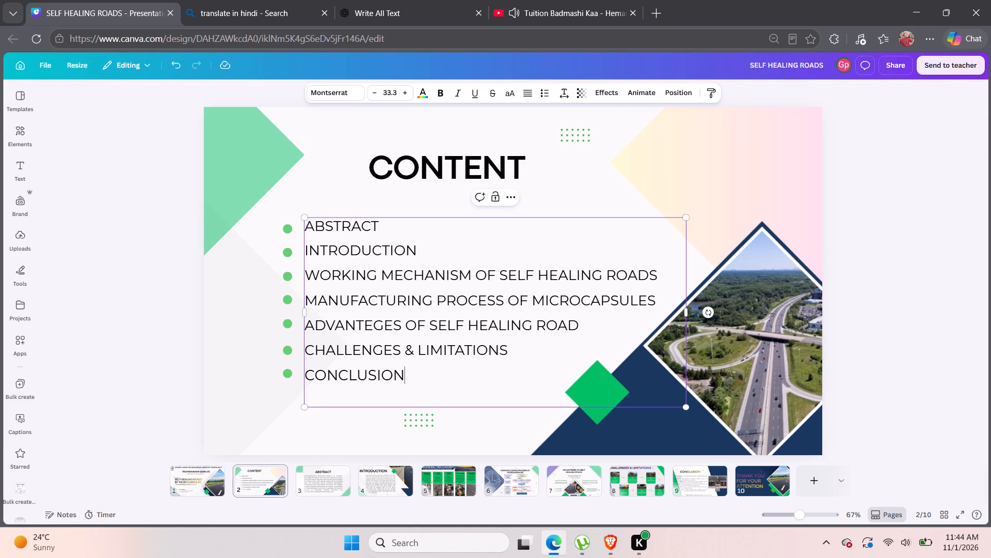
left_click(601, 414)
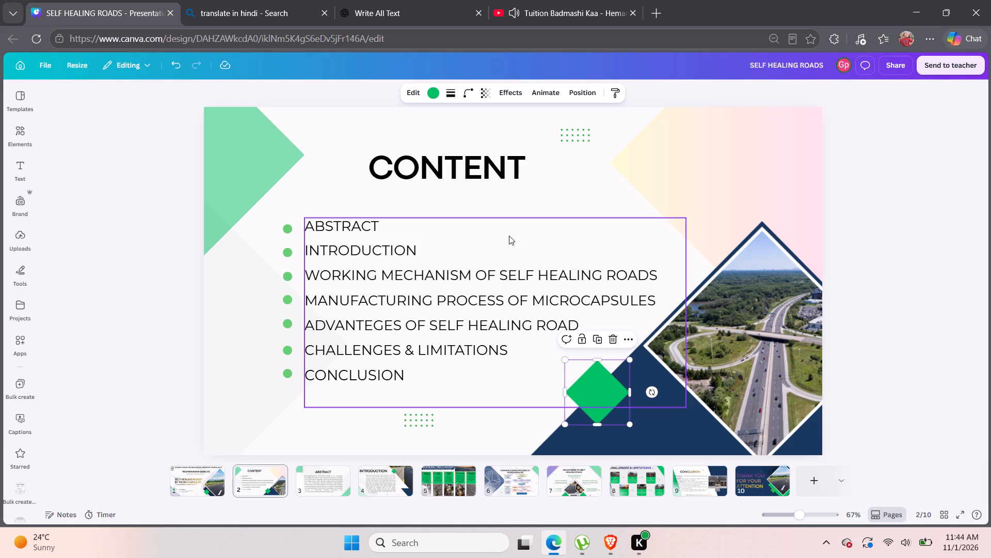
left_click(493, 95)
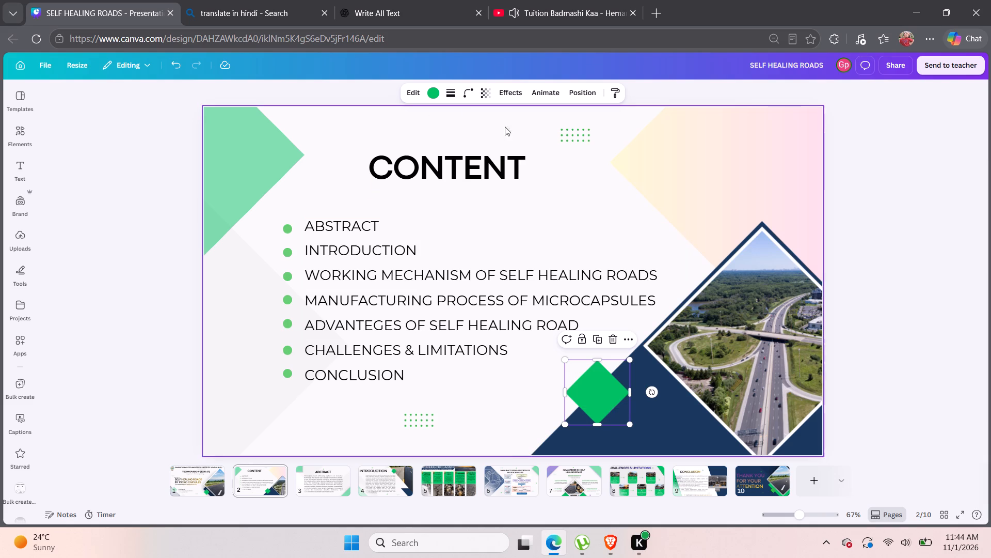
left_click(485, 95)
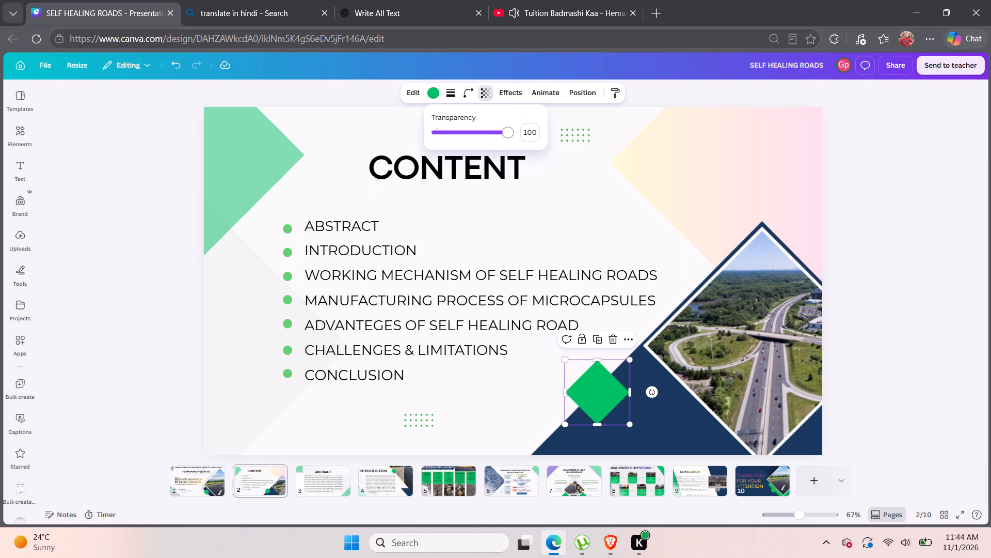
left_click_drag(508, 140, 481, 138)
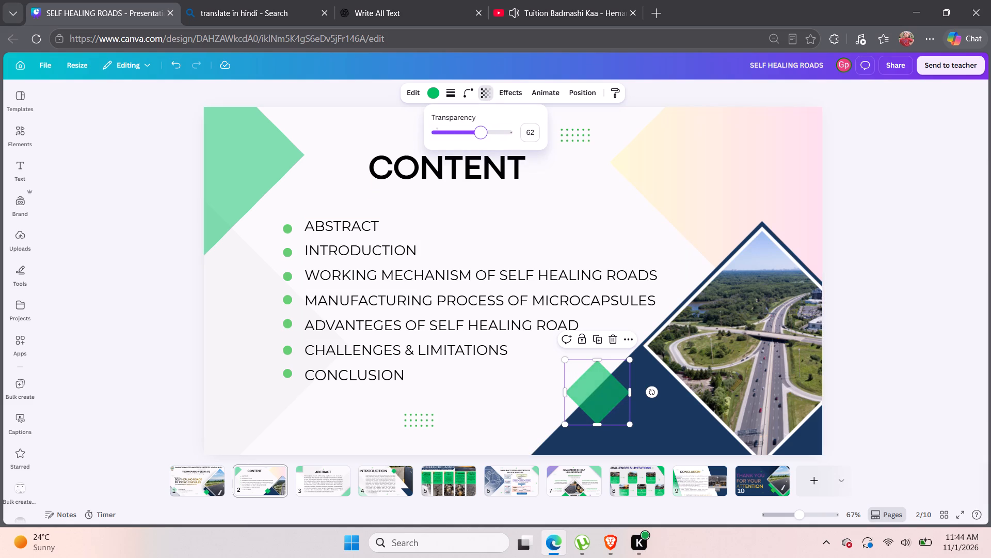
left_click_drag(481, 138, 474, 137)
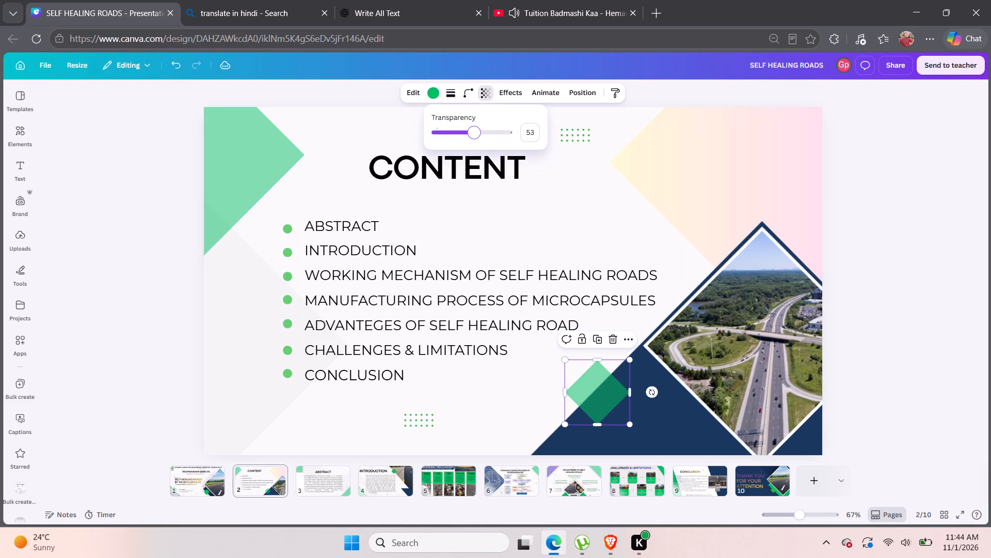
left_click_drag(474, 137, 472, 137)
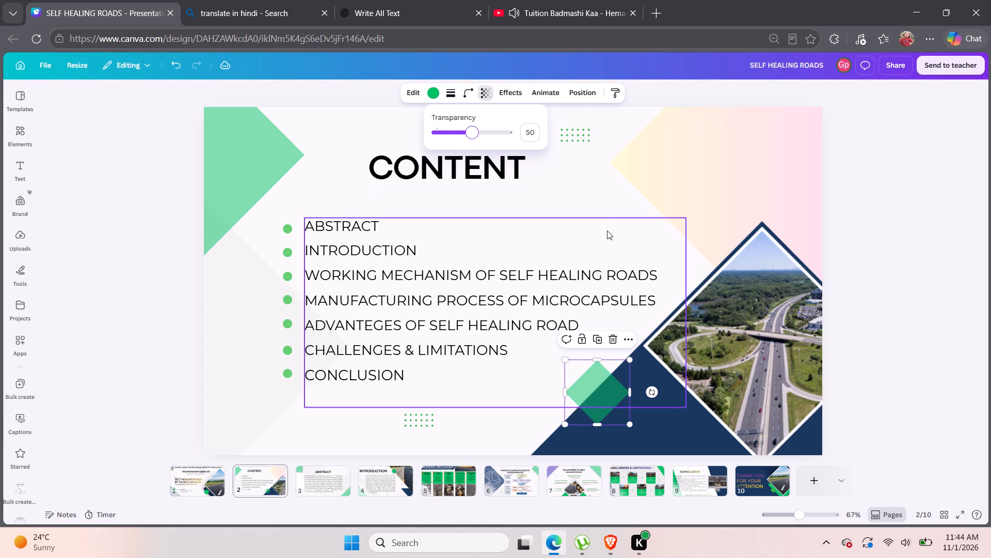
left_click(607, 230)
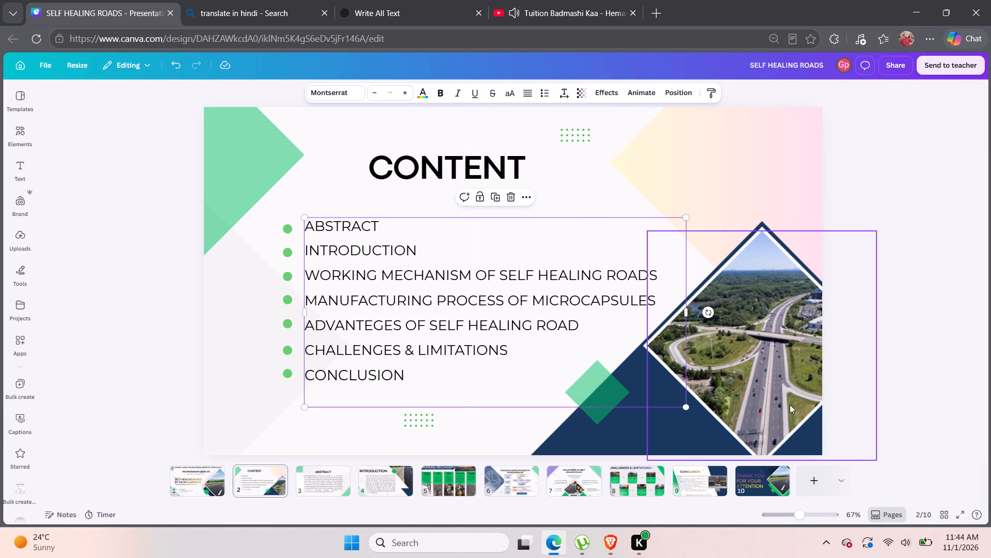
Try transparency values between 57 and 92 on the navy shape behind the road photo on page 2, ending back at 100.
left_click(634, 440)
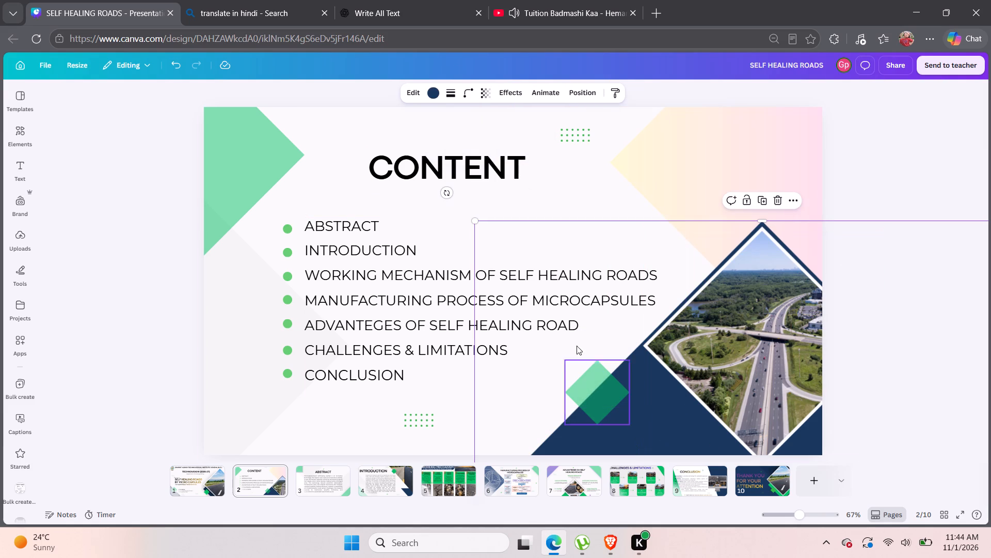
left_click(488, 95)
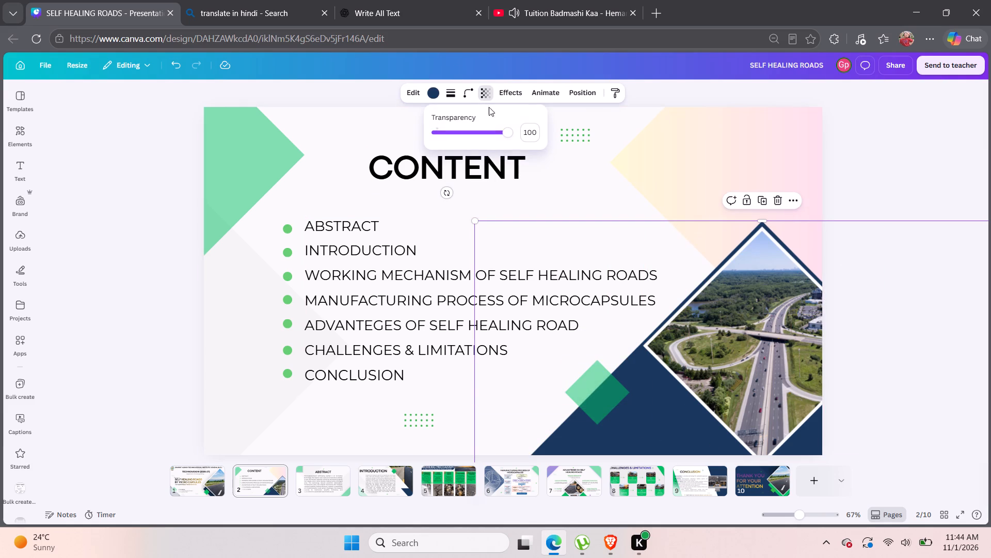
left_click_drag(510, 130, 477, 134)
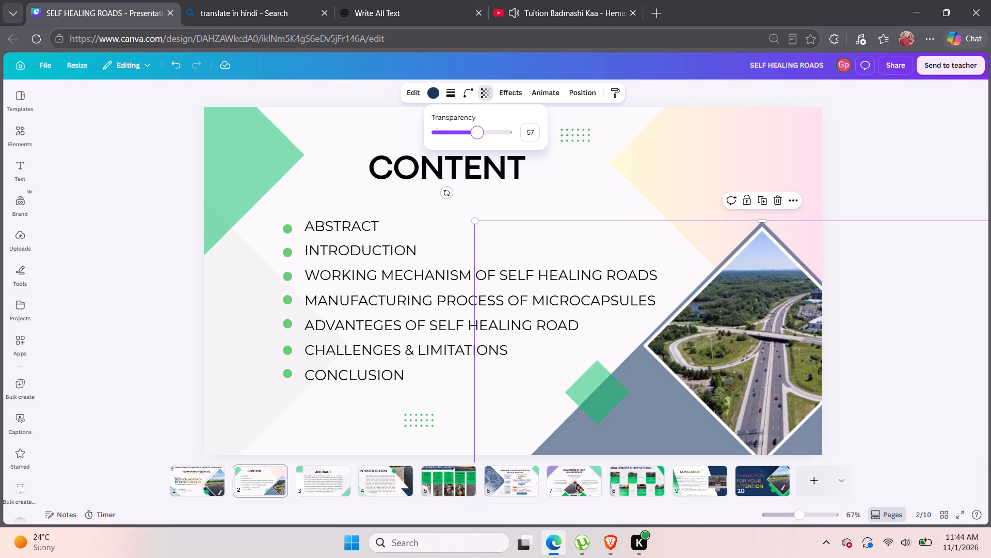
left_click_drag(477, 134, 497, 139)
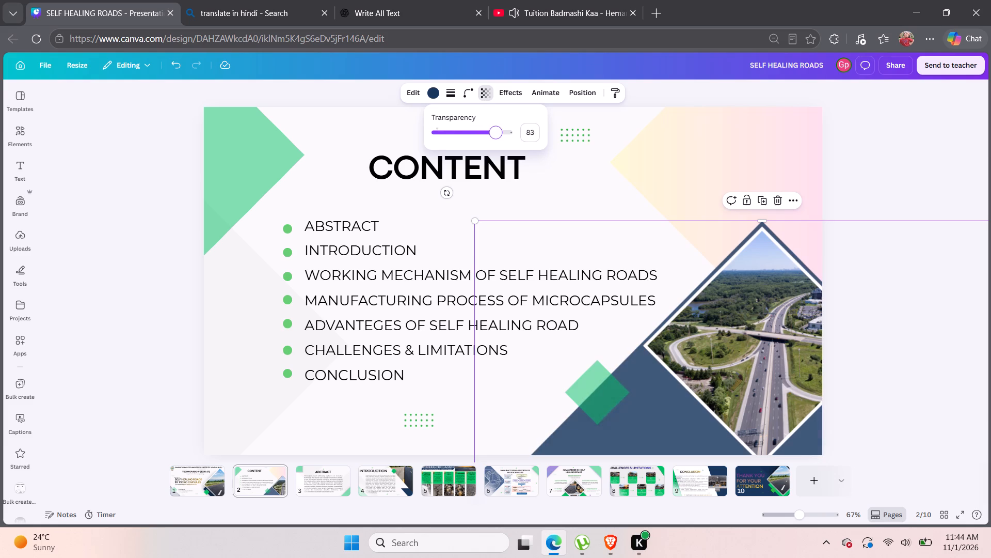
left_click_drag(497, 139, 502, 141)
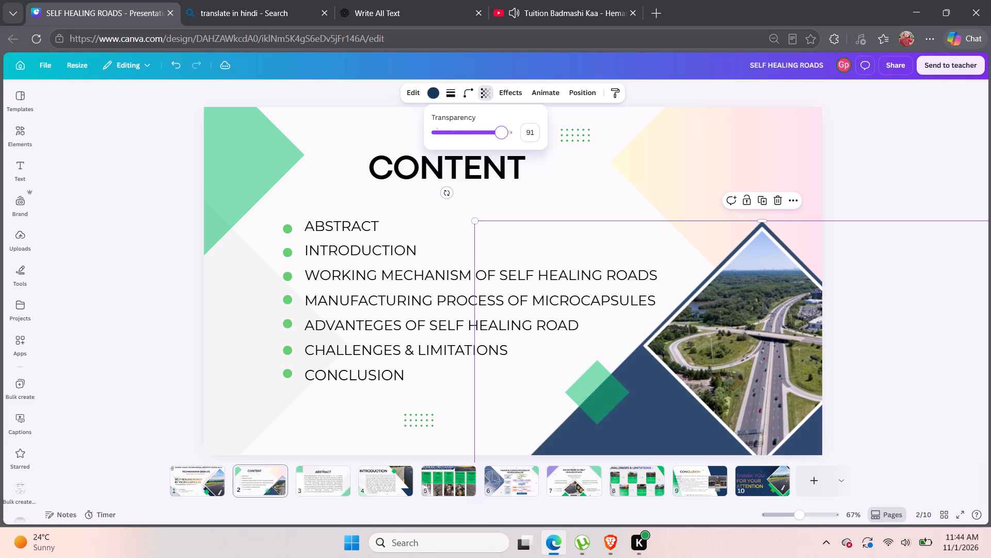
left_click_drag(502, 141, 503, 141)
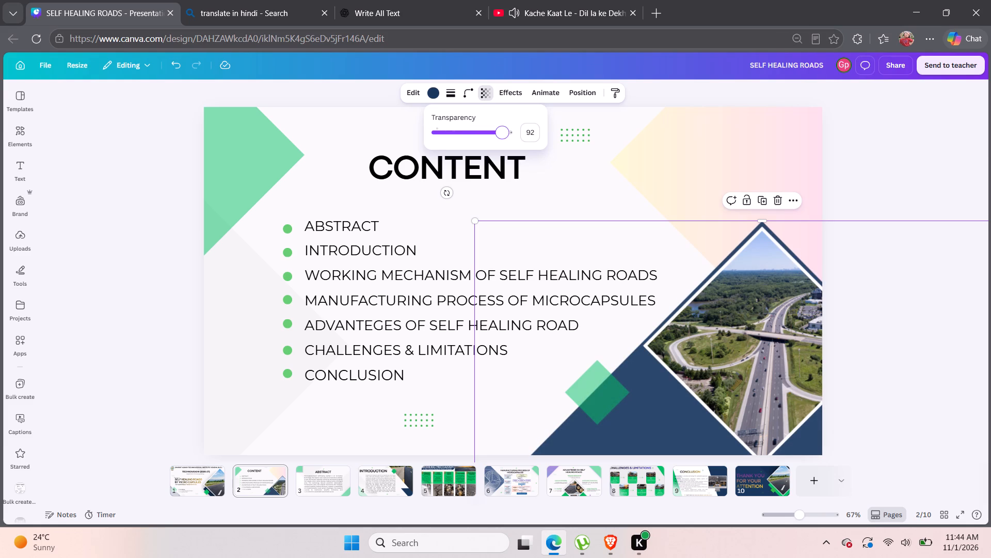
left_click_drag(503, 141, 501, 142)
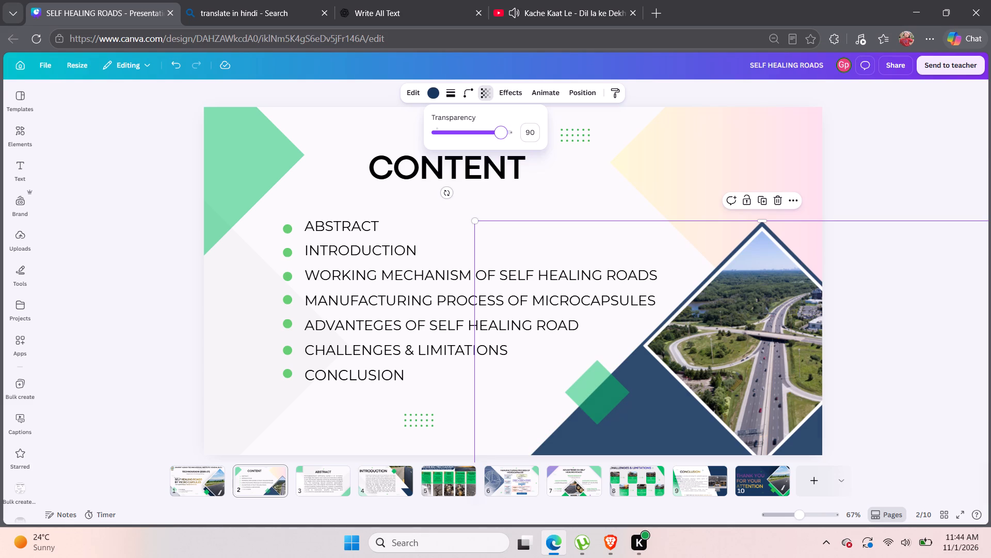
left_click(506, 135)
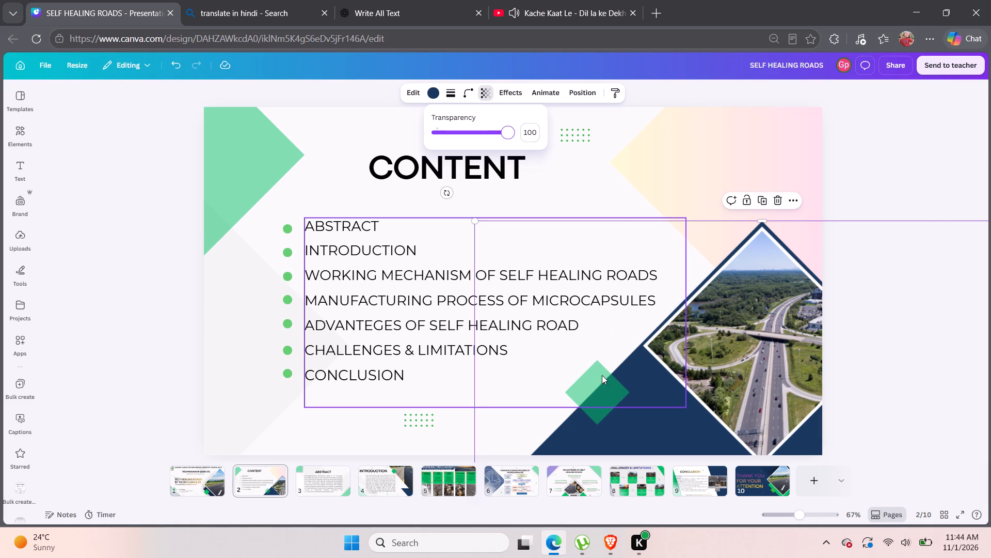
Set the transparency of the small green diamond on page 2 to 80.
left_click(595, 410)
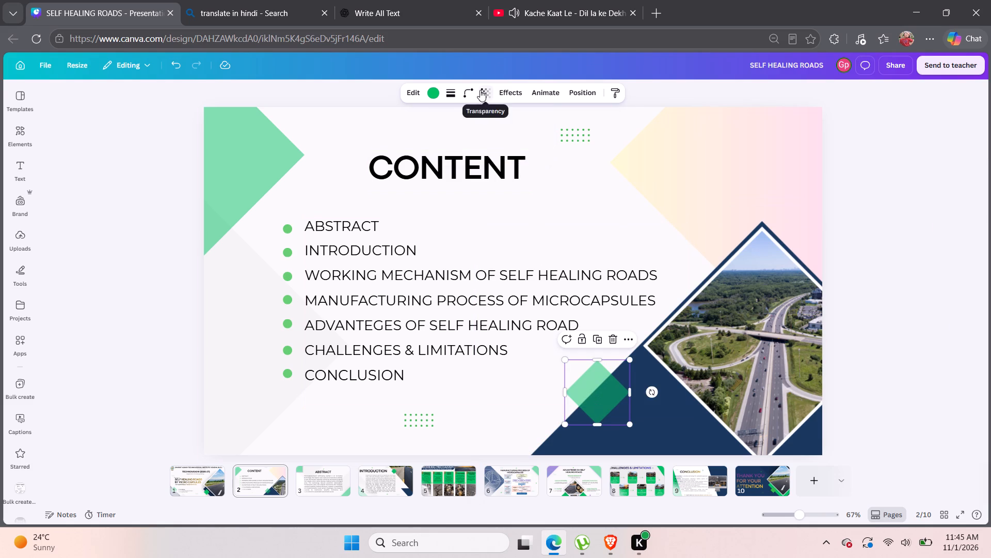
left_click(480, 90)
left_click_drag(474, 139, 478, 139)
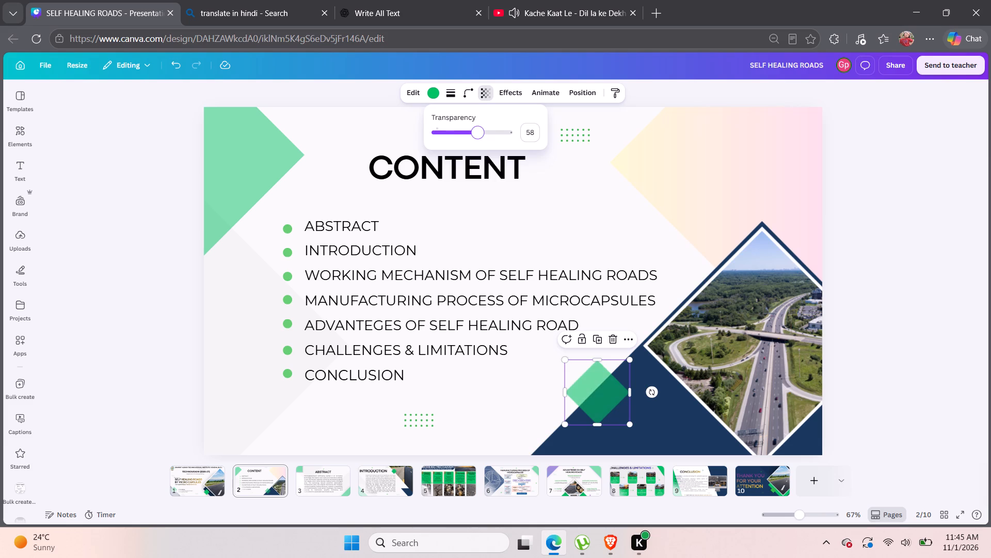
left_click_drag(478, 139, 491, 141)
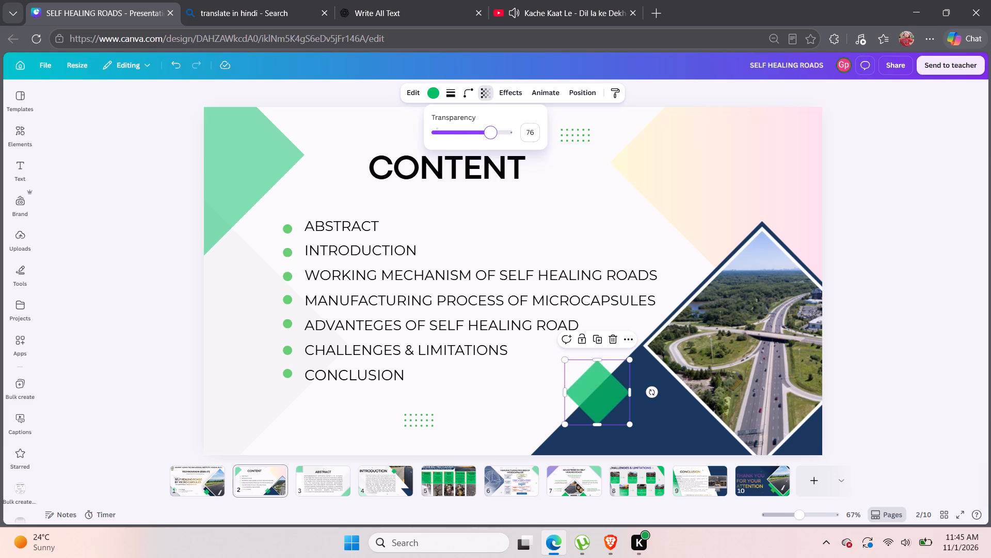
left_click_drag(491, 141, 493, 141)
left_click_drag(493, 141, 494, 141)
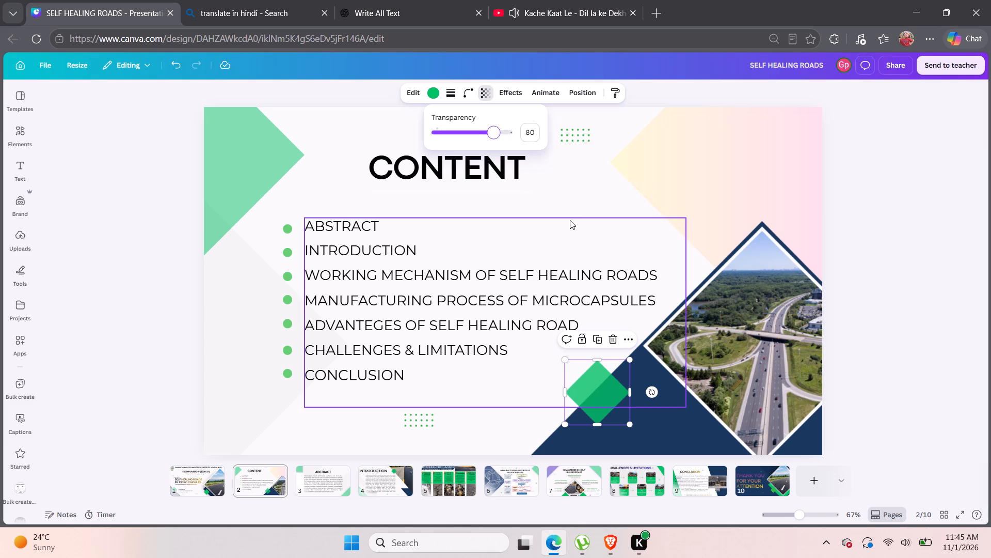
left_click(869, 271)
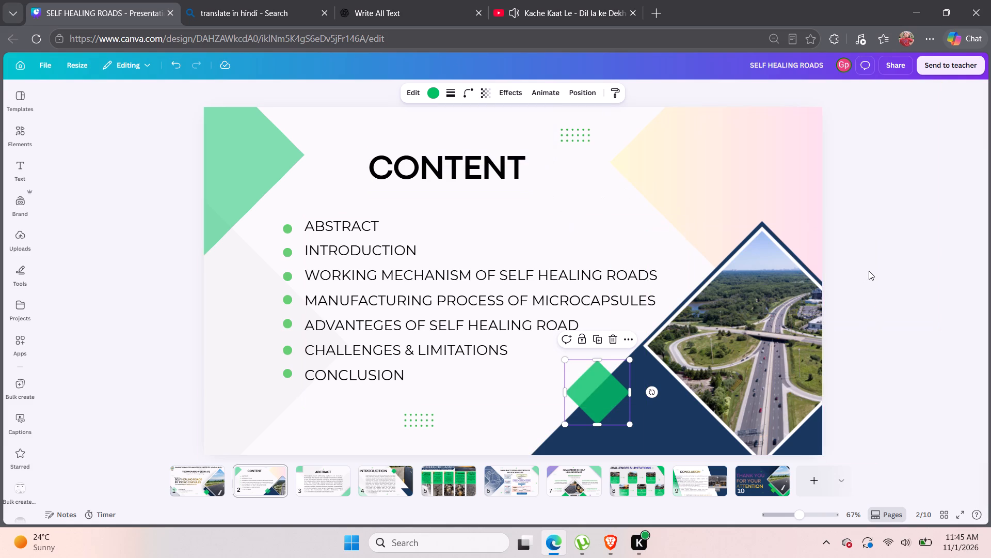
left_click(869, 271)
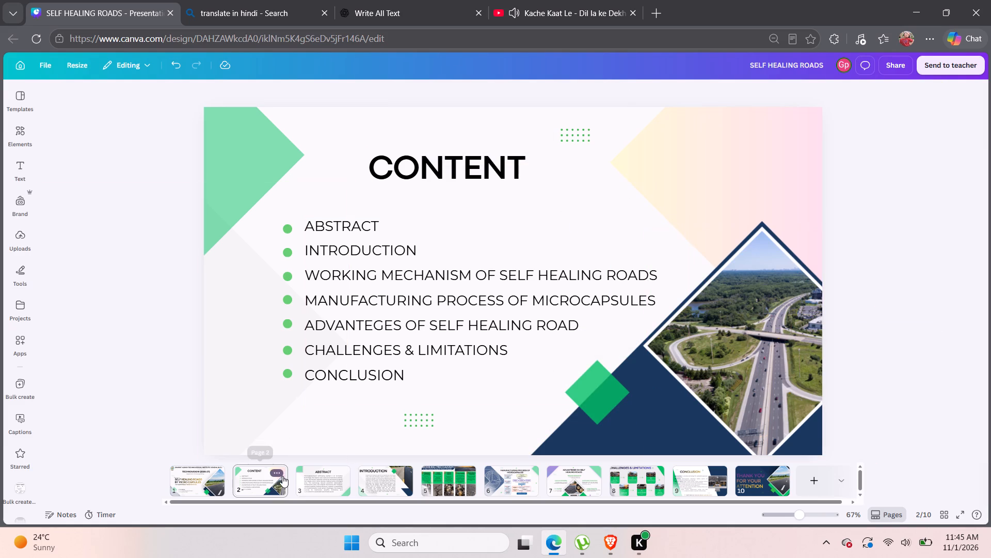
Make the green diamond beside the "Presented by" text on page 1 slightly see-through by reducing its transparency value.
left_click(211, 485)
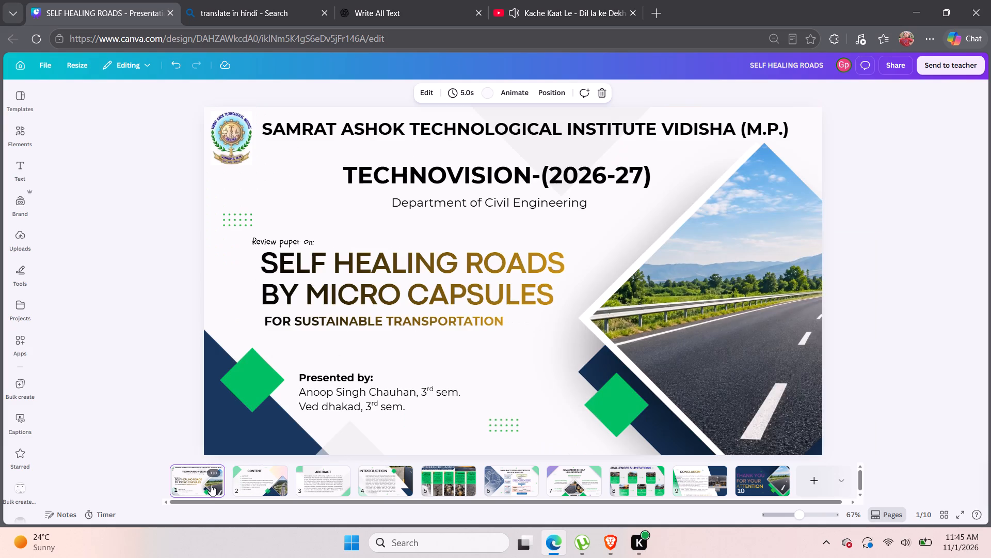
left_click(264, 382)
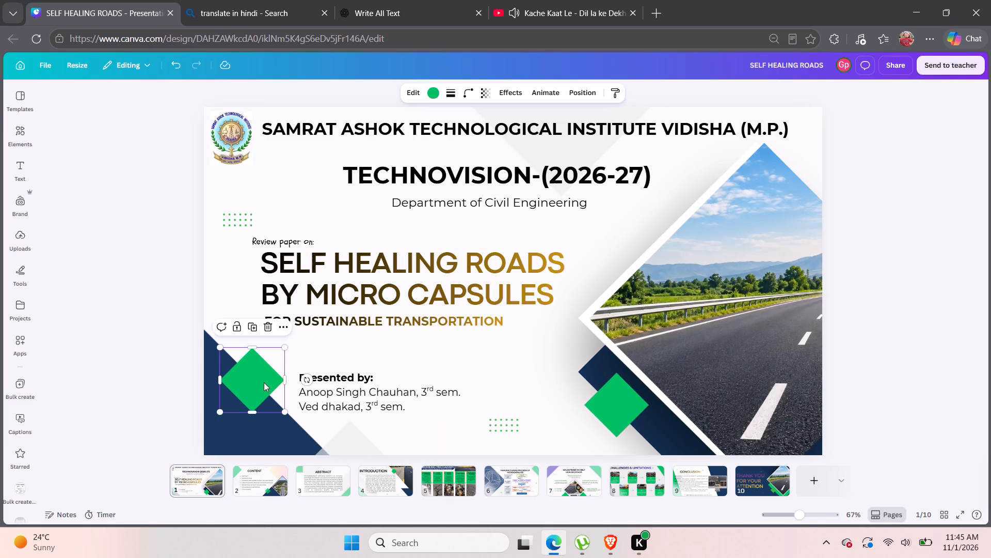
left_click(430, 94)
left_click(486, 92)
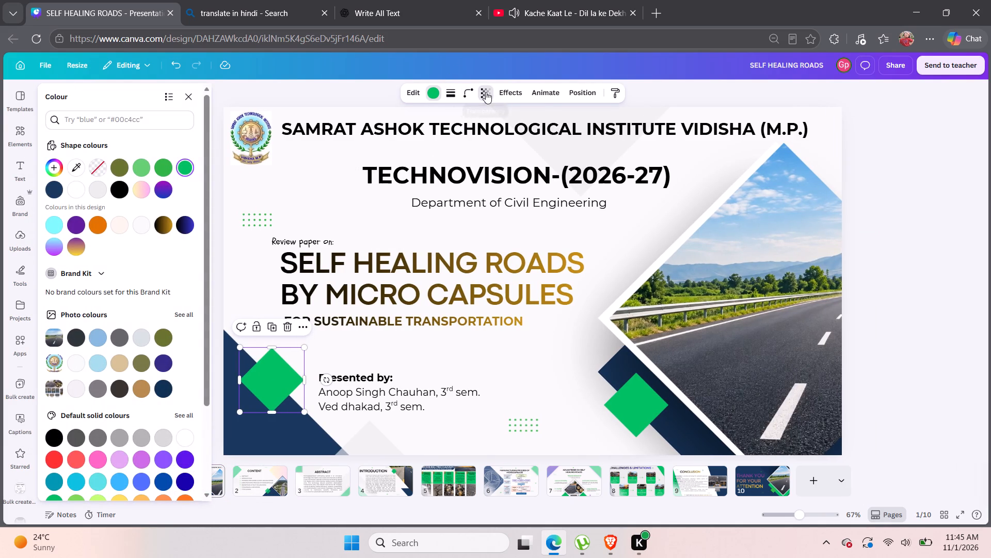
left_click_drag(507, 131, 500, 132)
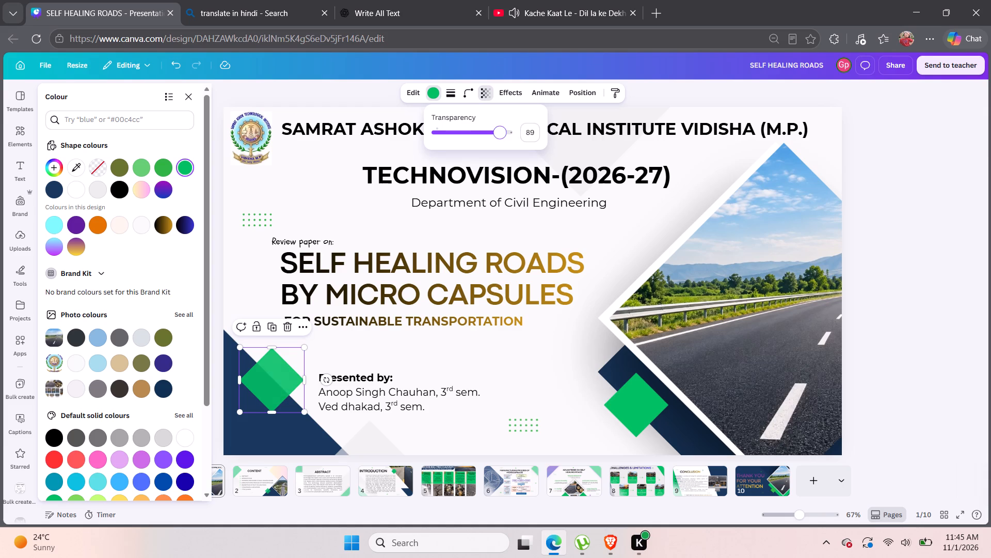
left_click_drag(500, 132, 494, 133)
Set the transparency of the green diamond beside the road photo on page 1 to 80.
left_click(622, 392)
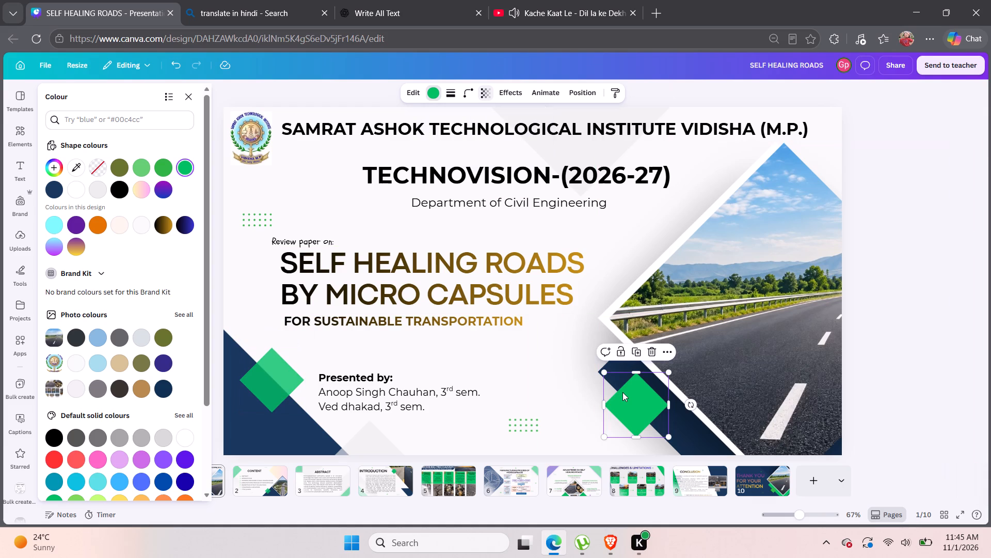
left_click(489, 93)
left_click_drag(510, 131, 505, 131)
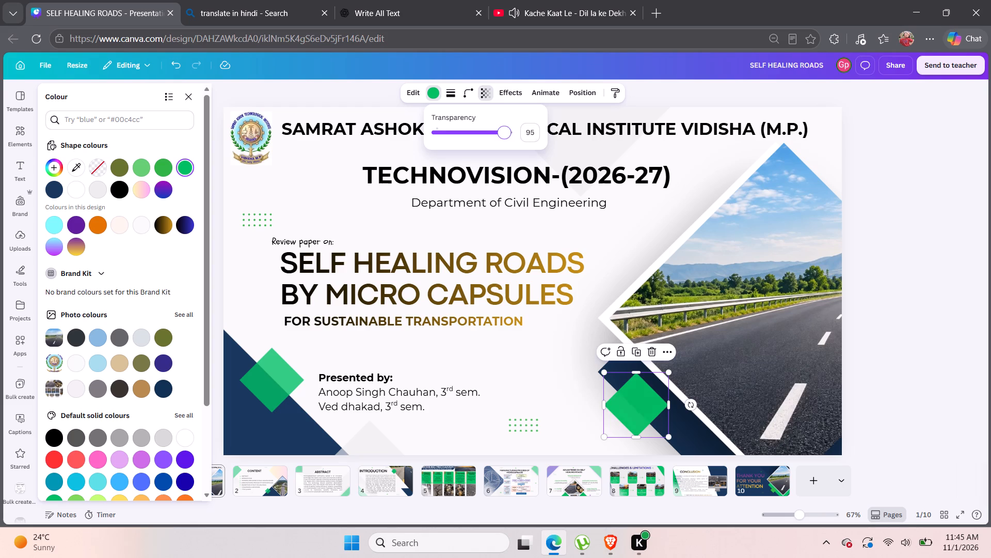
left_click_drag(505, 131, 494, 131)
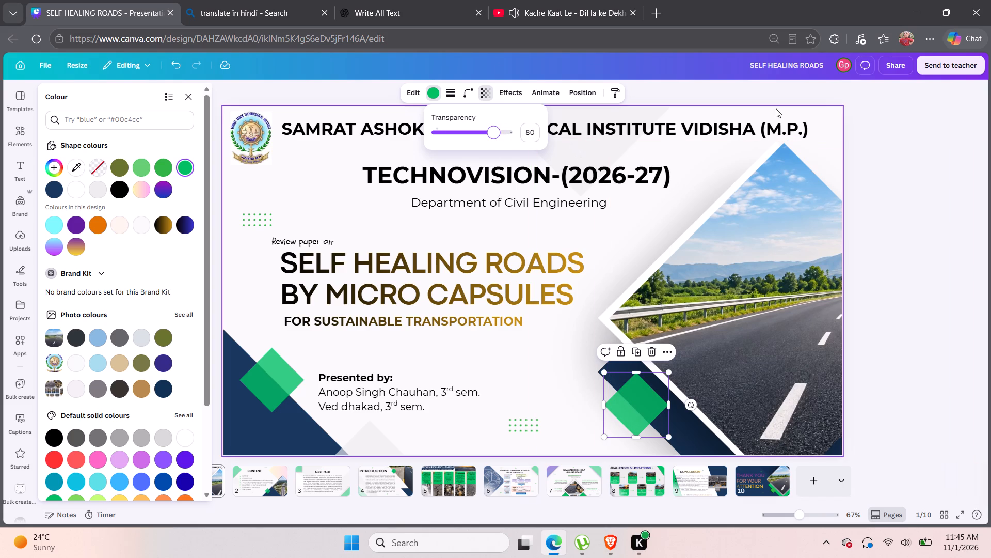
left_click(873, 130)
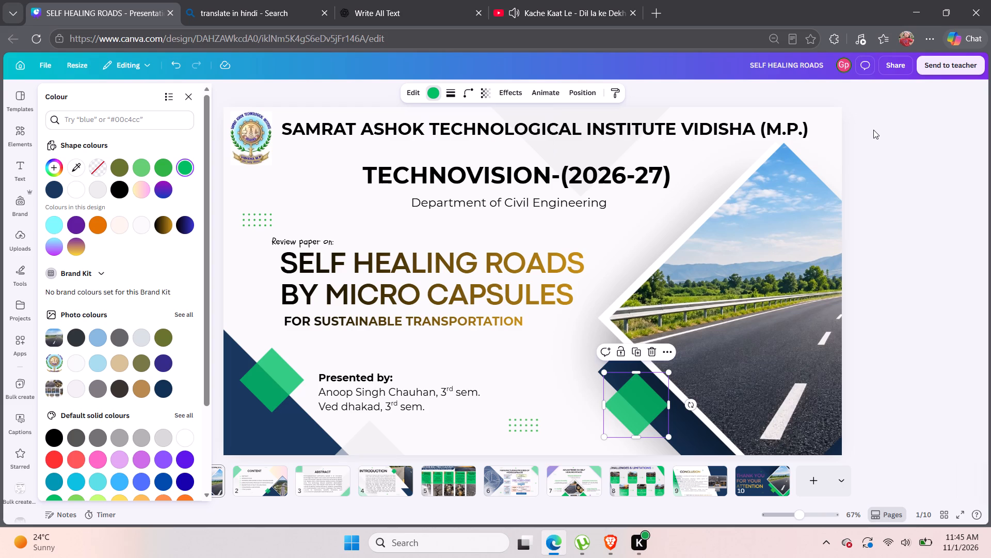
left_click(643, 411)
left_click(868, 315)
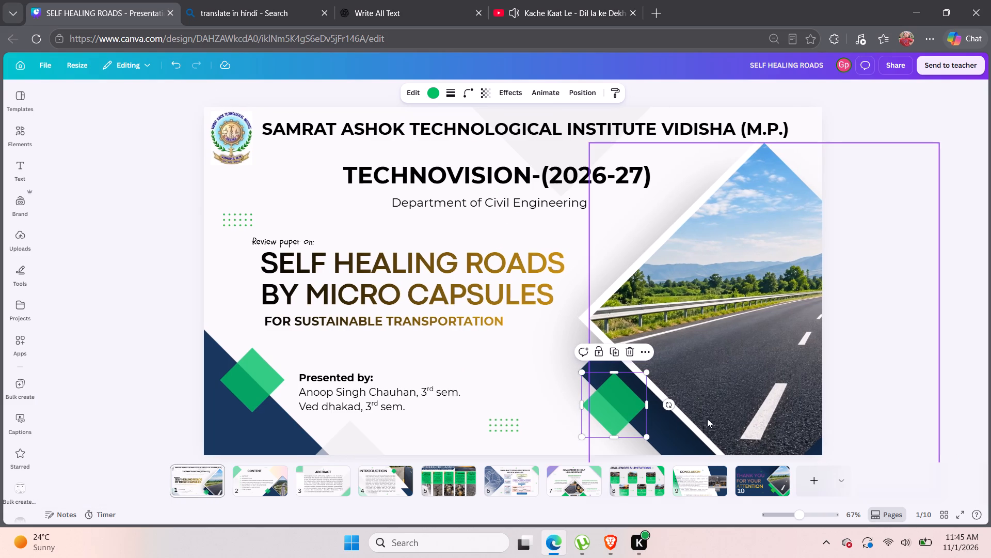
Set the transparency of the green diamond at the edge of the road photo on page 4 (INTRODUCTION) to 80.
left_click(440, 483)
left_click(369, 487)
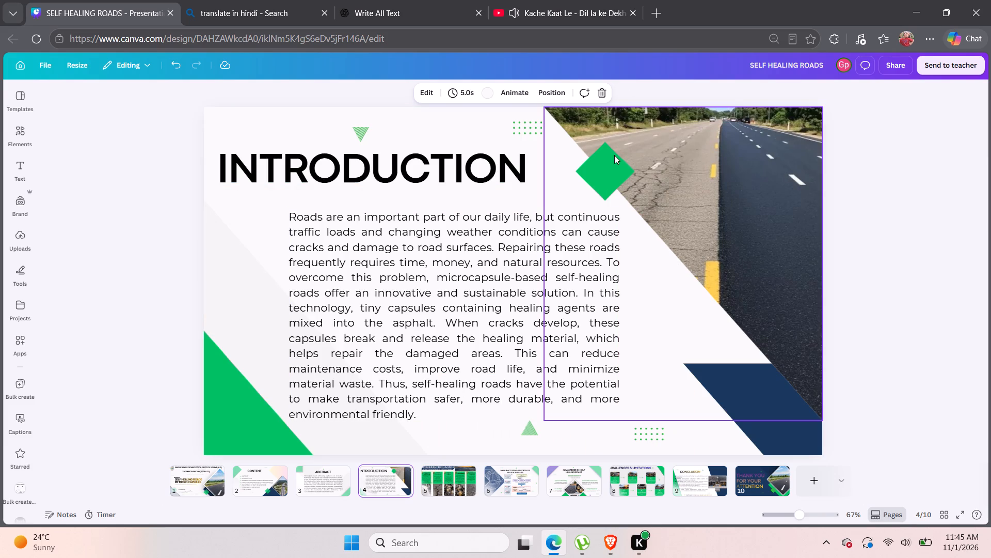
left_click(612, 157)
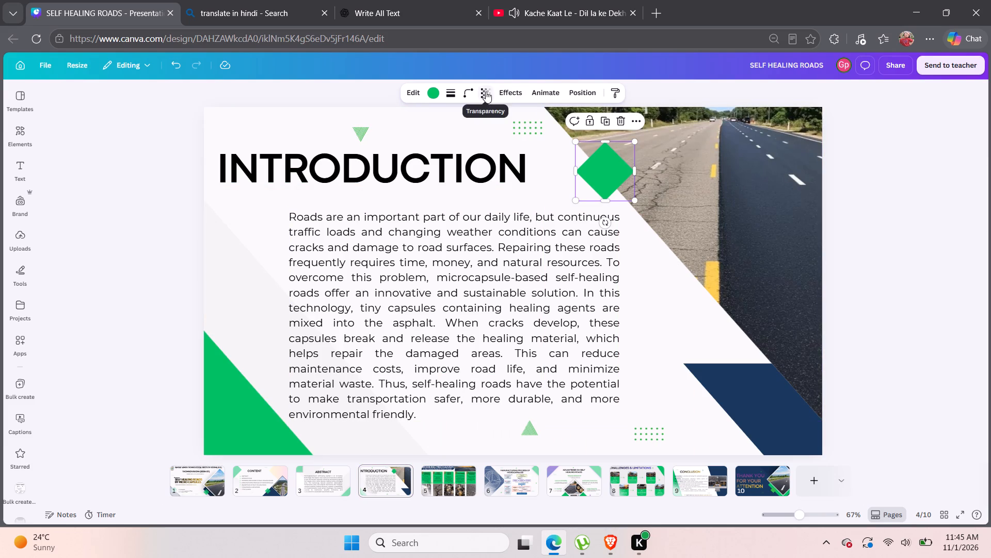
left_click(486, 91)
left_click_drag(508, 133, 495, 133)
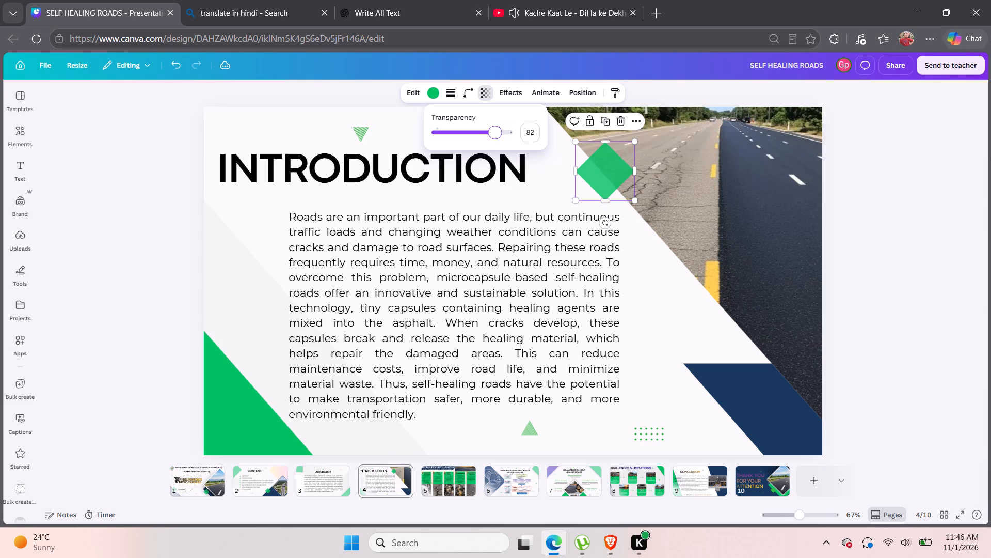
left_click_drag(495, 133, 494, 133)
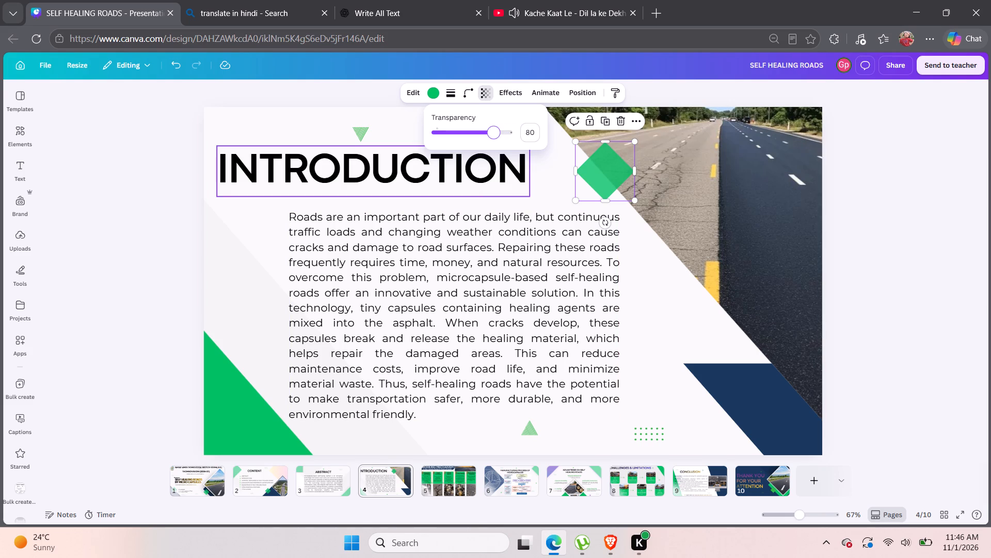
Set the transparency of the large green corner triangle on page 4 (INTRODUCTION) to 50.
left_click(258, 416)
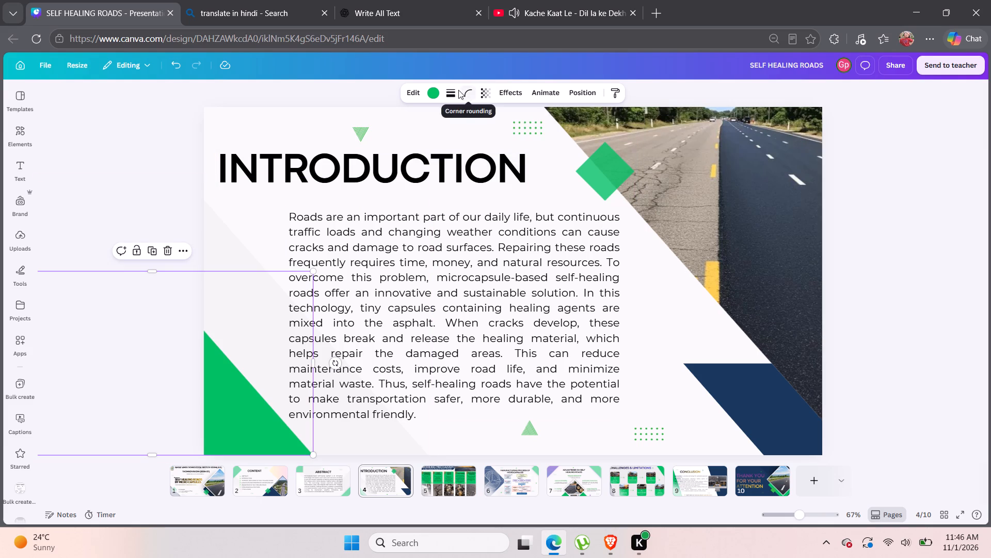
left_click(482, 94)
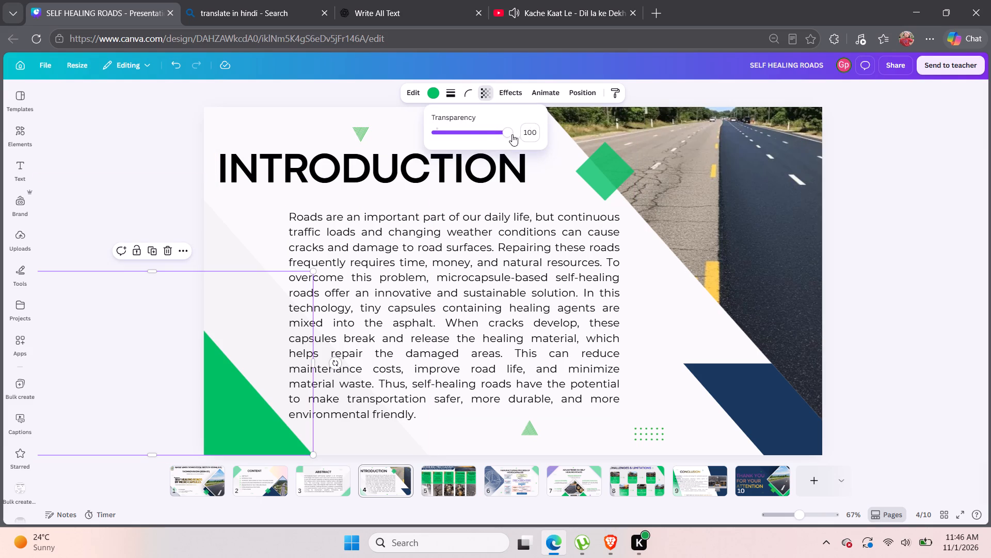
left_click_drag(507, 133, 482, 135)
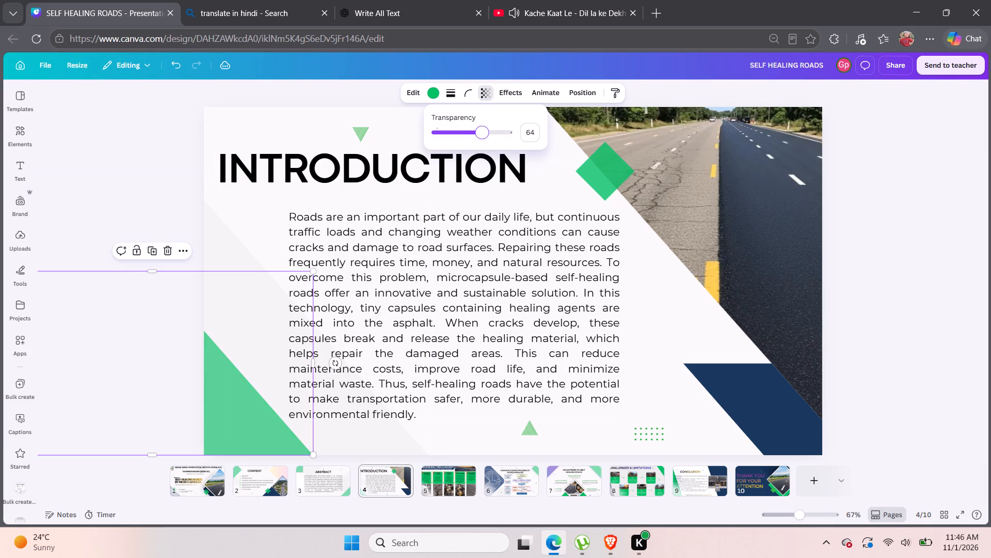
left_click_drag(482, 135, 473, 136)
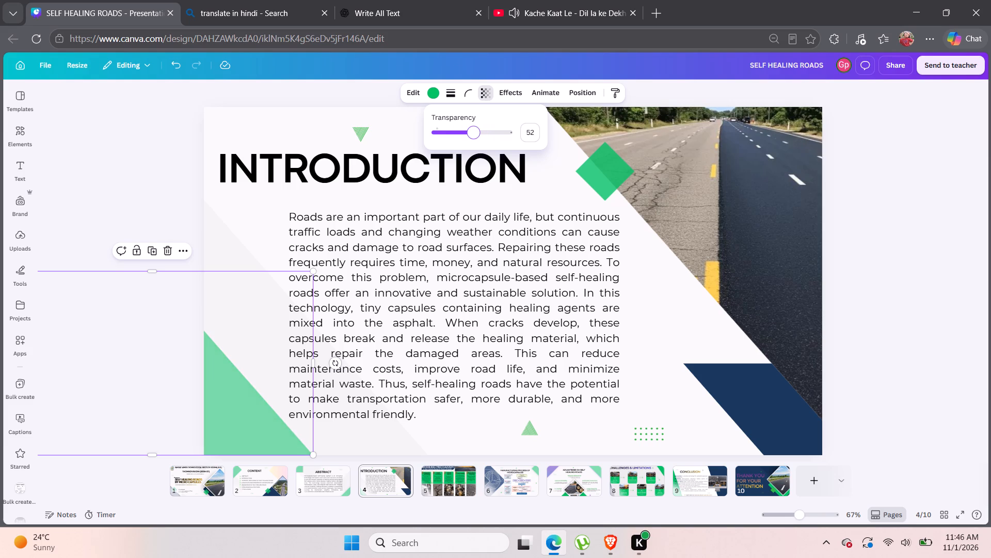
left_click_drag(473, 136, 472, 136)
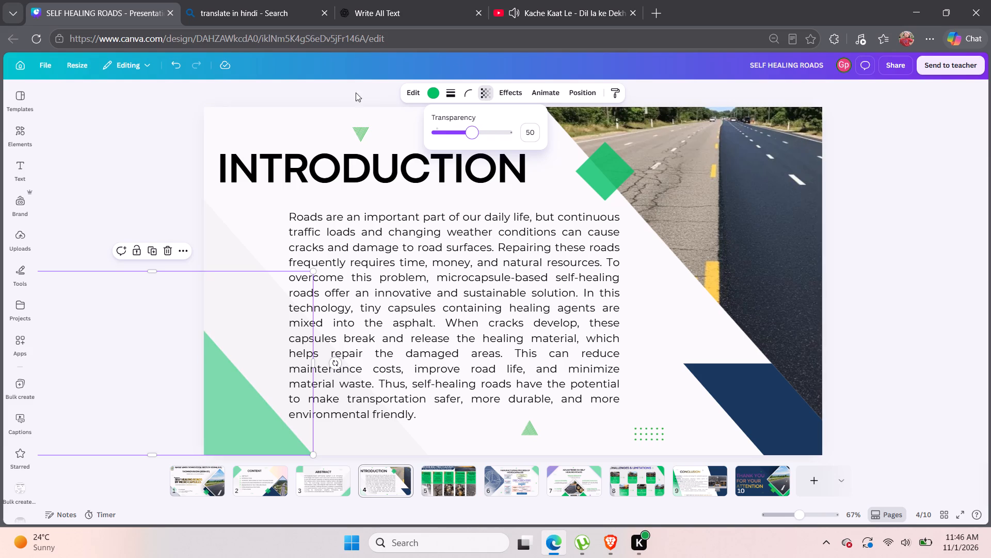
left_click(359, 93)
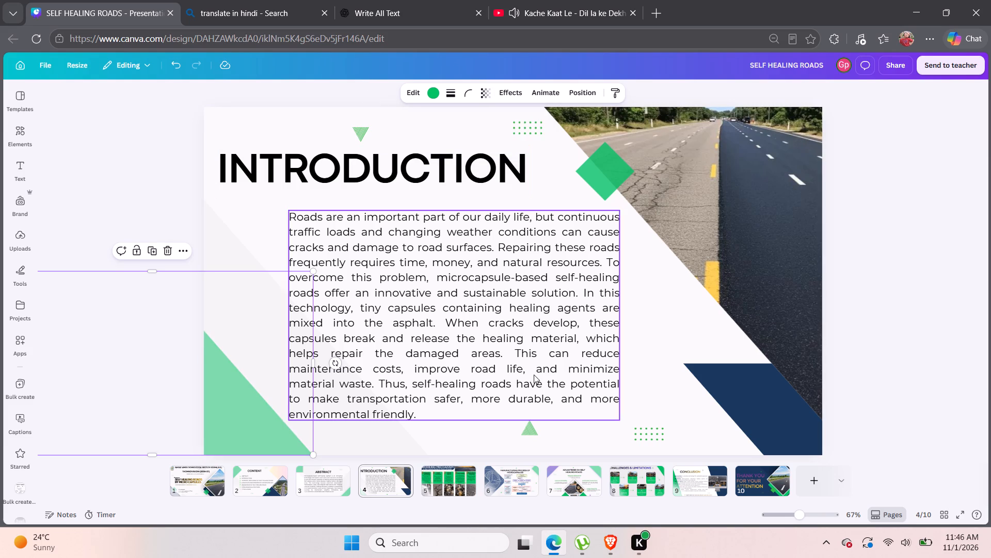
Set the transparency of the green "Preparation and Mixing" card background on page 5 (WORKING MECHANISM) to 50.
left_click(460, 477)
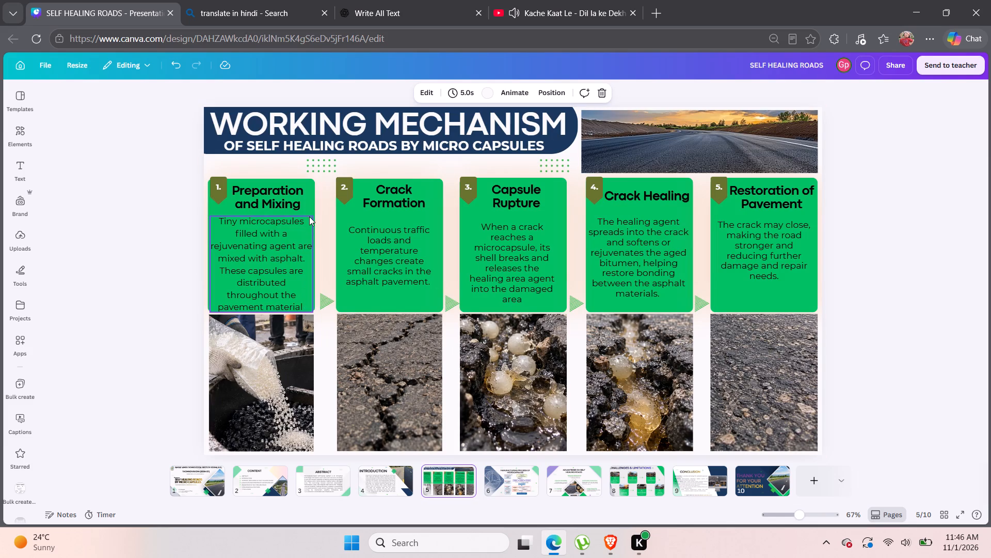
left_click(314, 204)
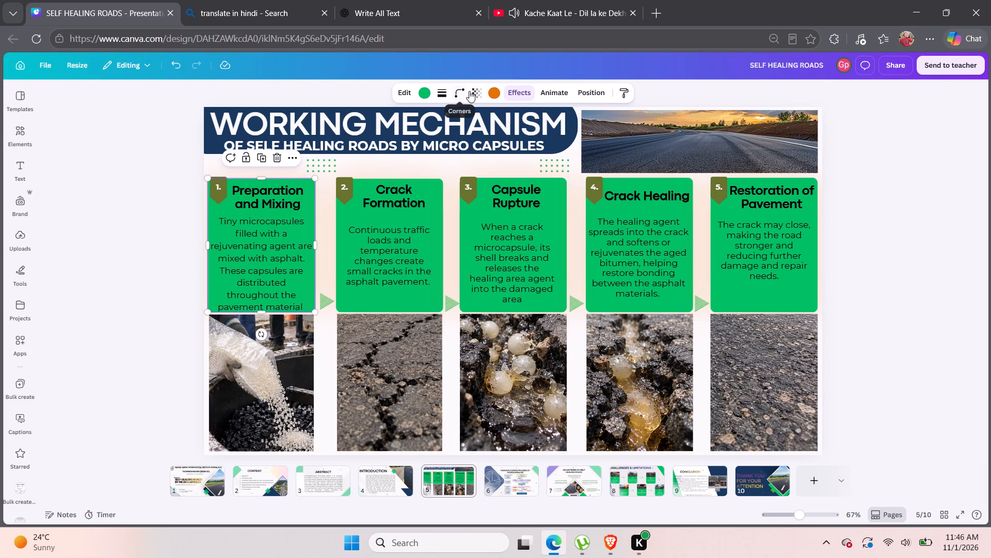
left_click(474, 91)
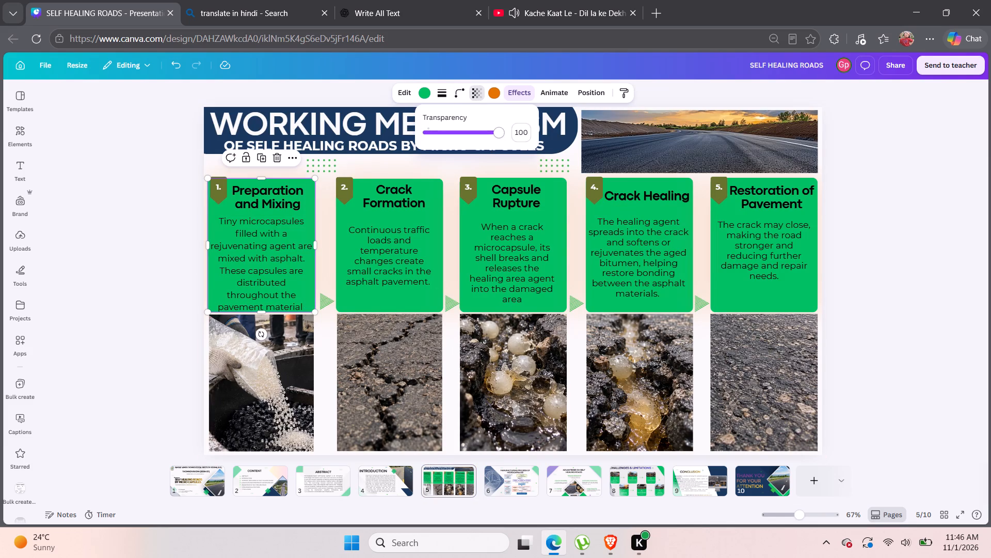
left_click_drag(500, 131, 482, 129)
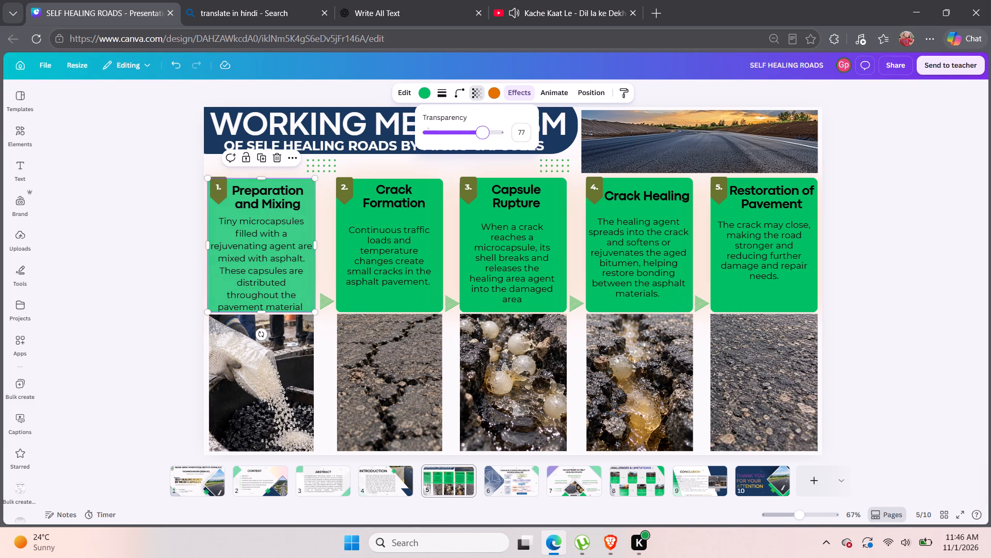
left_click_drag(482, 129, 465, 130)
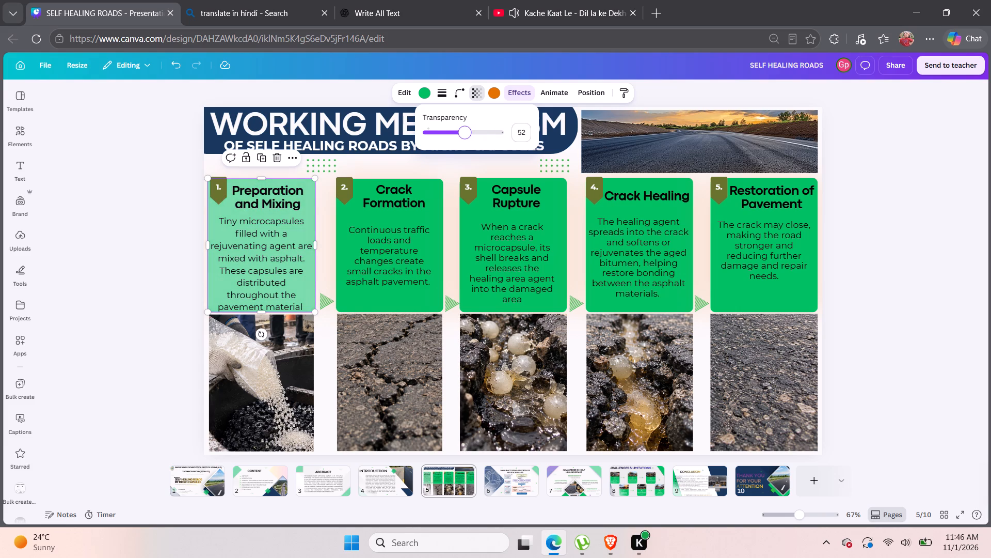
left_click_drag(465, 130, 463, 131)
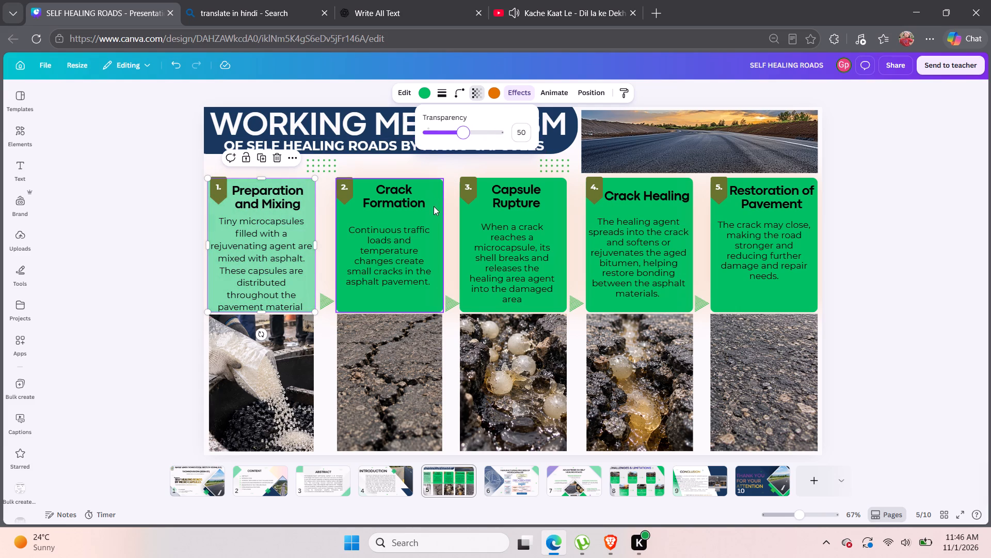
Set the transparency of the green "Crack Formation" card background on page 5 to 50.
left_click(436, 222)
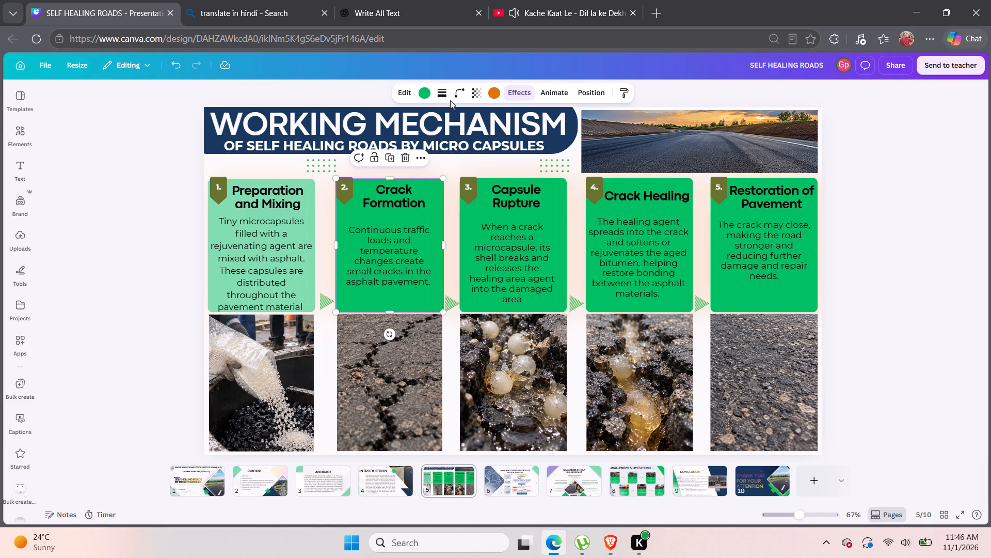
left_click(480, 93)
left_click_drag(502, 134, 463, 134)
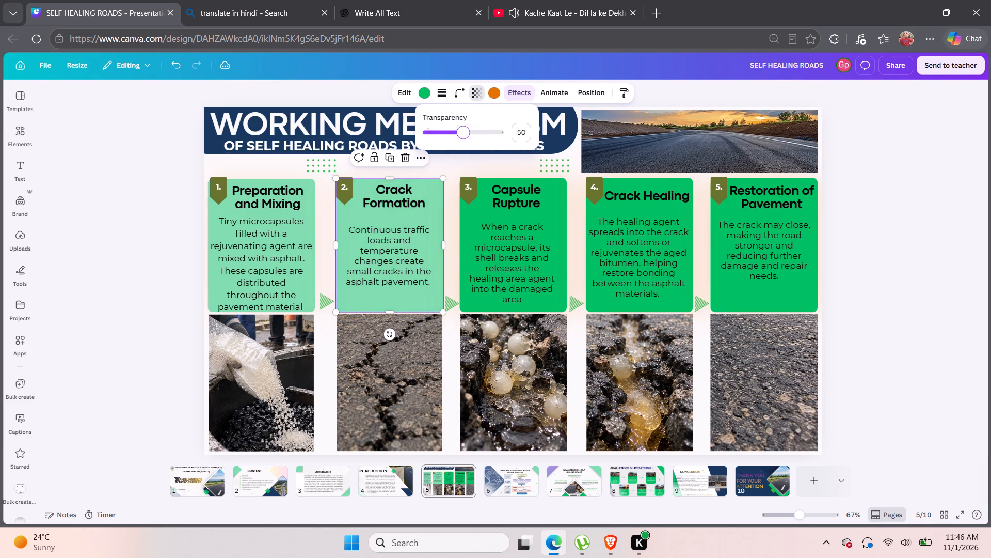
Set the transparency of the green "Capsule Rupture" card background on page 5 to 50.
left_click(555, 216)
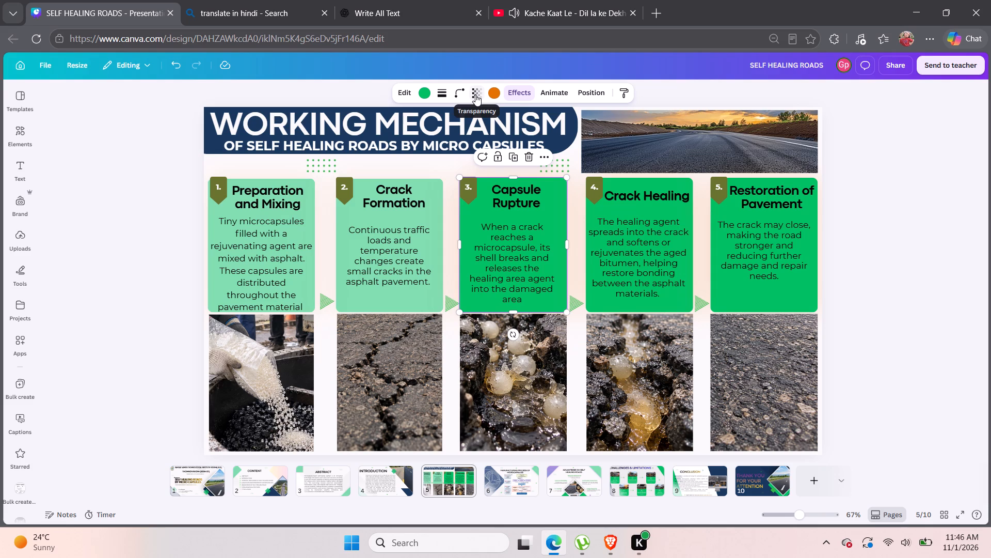
left_click_drag(475, 95, 481, 86)
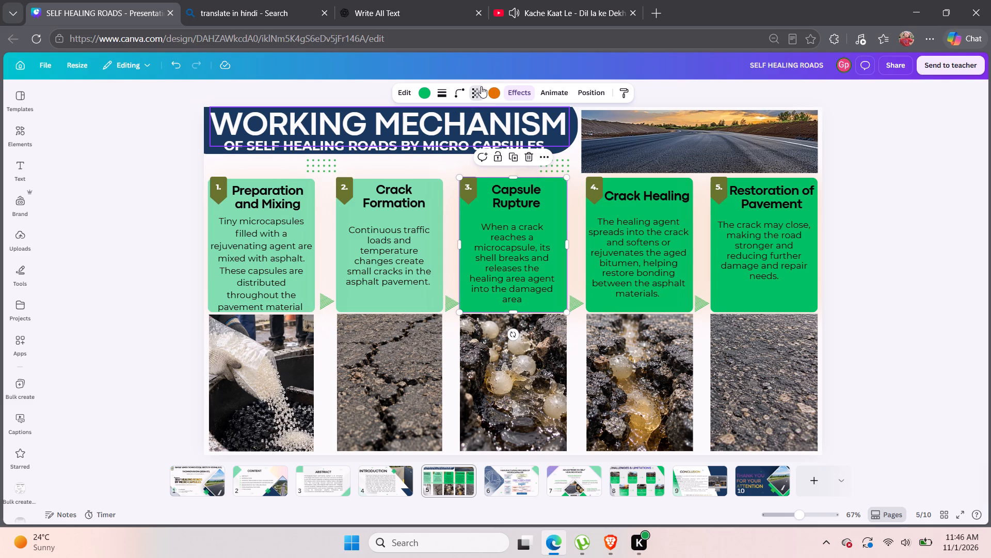
left_click_drag(481, 86, 479, 85)
left_click(476, 90)
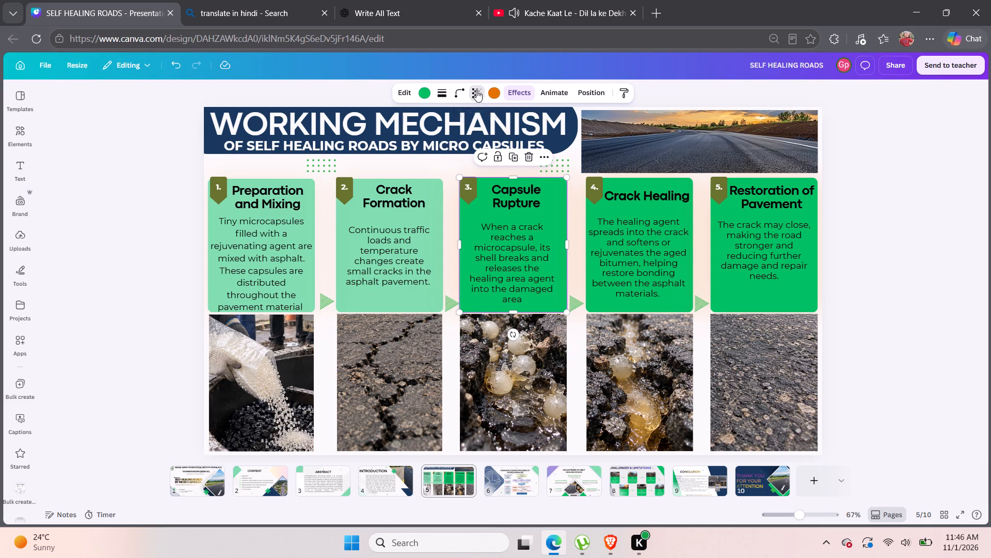
left_click_drag(502, 136, 483, 134)
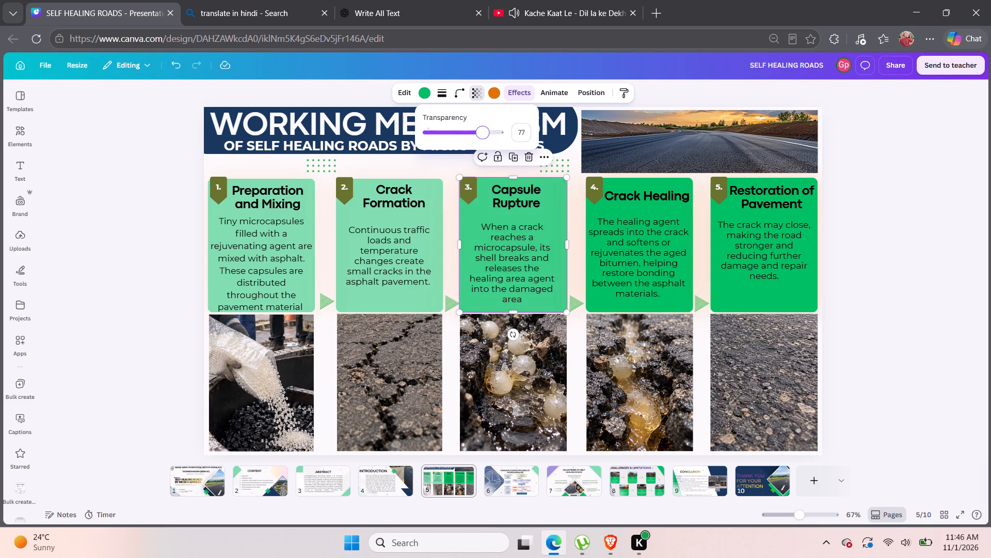
left_click_drag(483, 134, 471, 134)
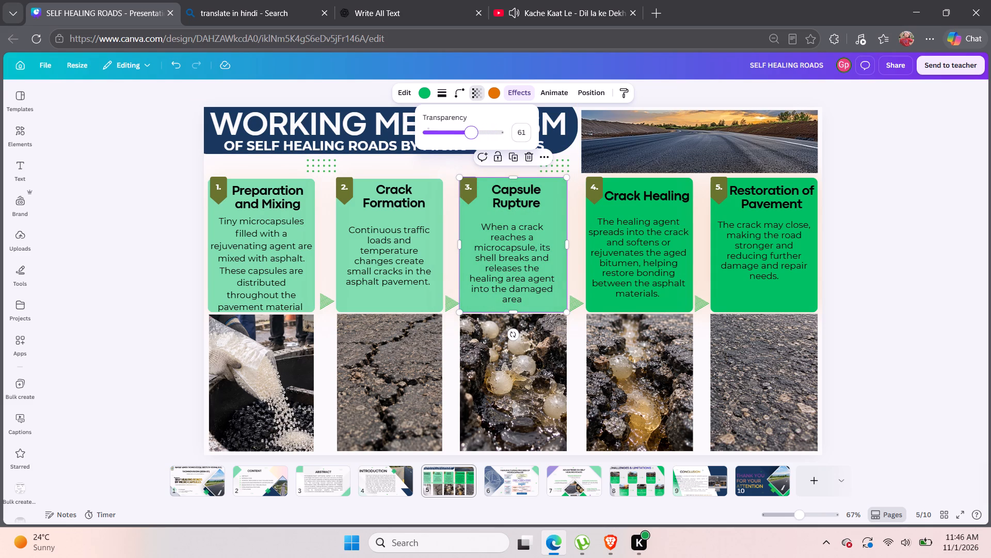
left_click_drag(471, 134, 463, 134)
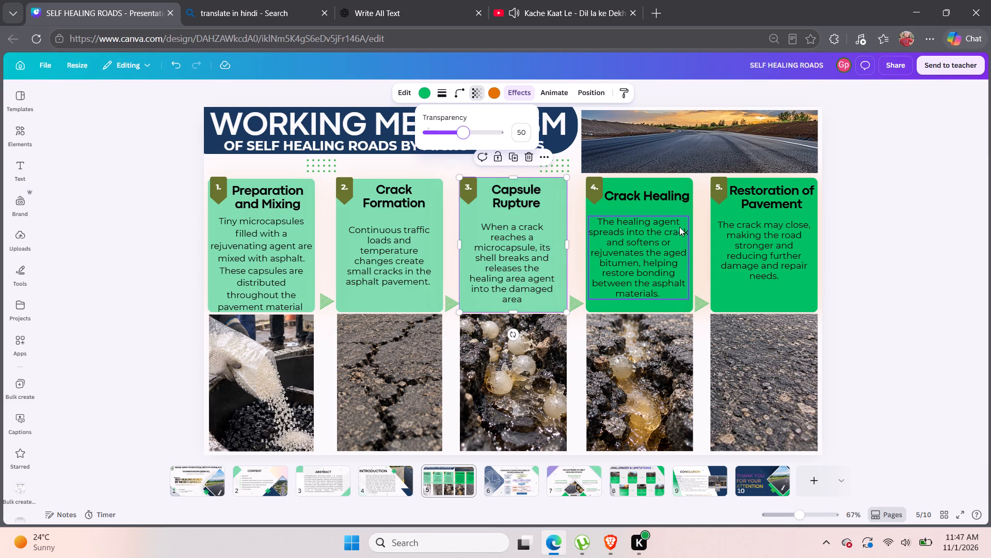
Set the transparency of the green "Crack Healing" card background on page 5 to 50.
left_click(684, 211)
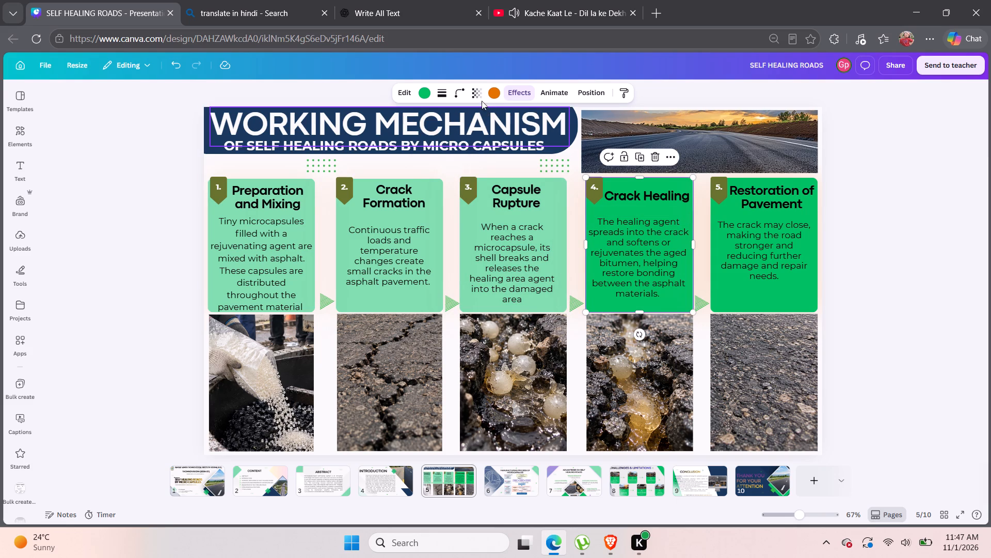
left_click(475, 97)
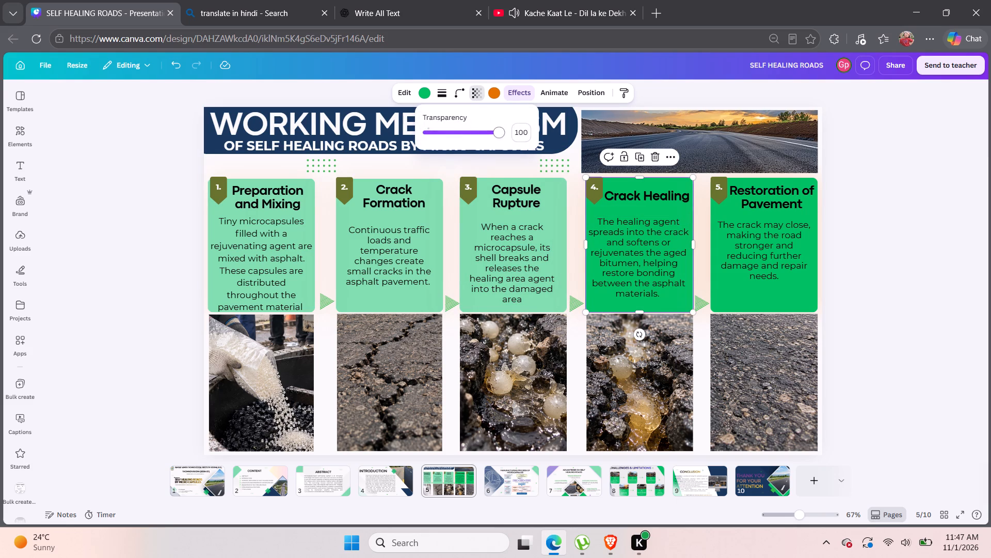
left_click_drag(499, 135, 469, 131)
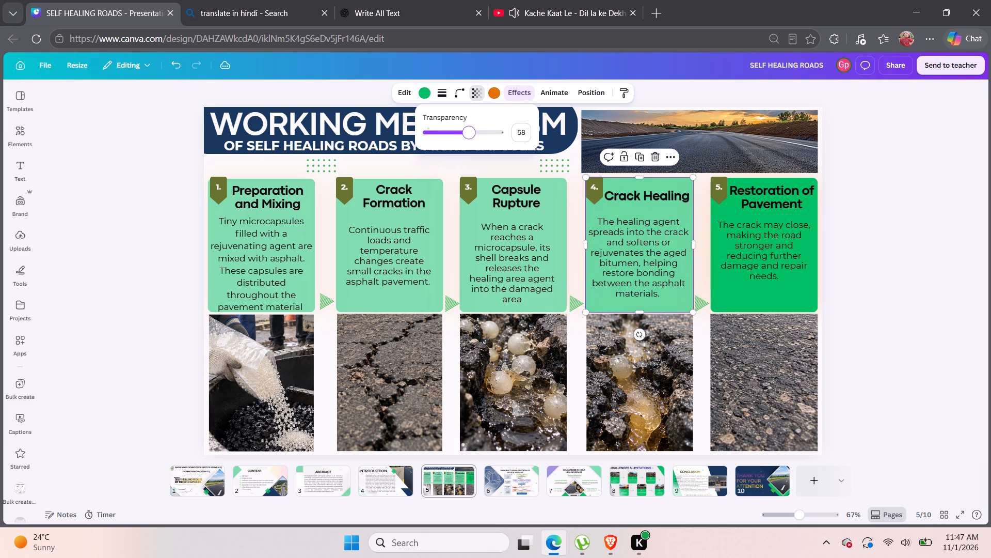
left_click_drag(469, 131, 461, 131)
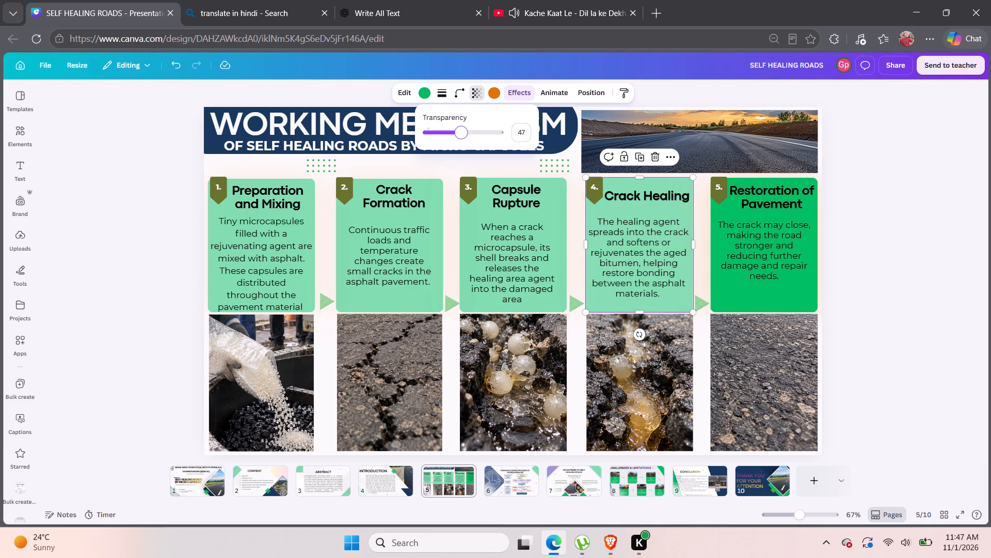
left_click_drag(461, 131, 463, 131)
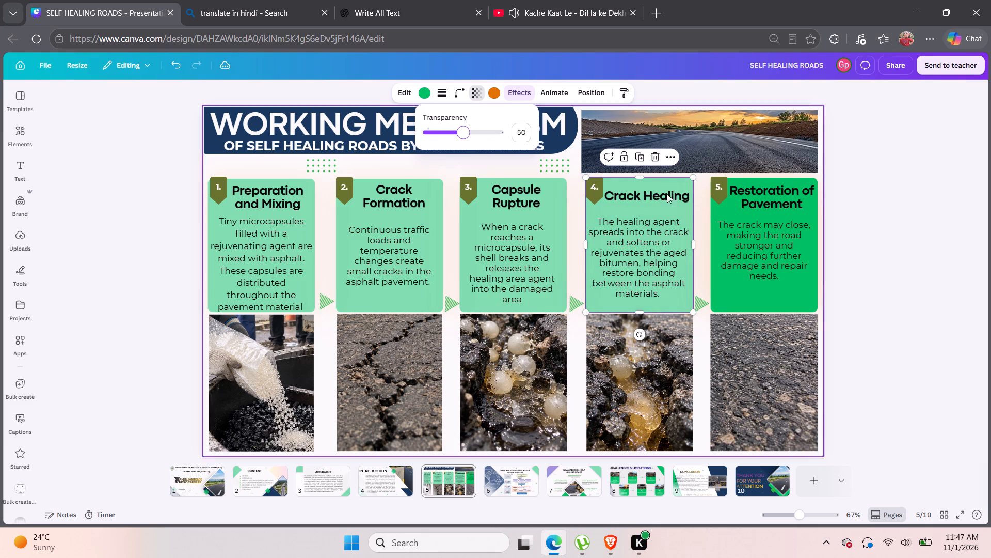
Set the transparency of the green "Restoration of Pavement" card background on page 5 to 50.
left_click(810, 218)
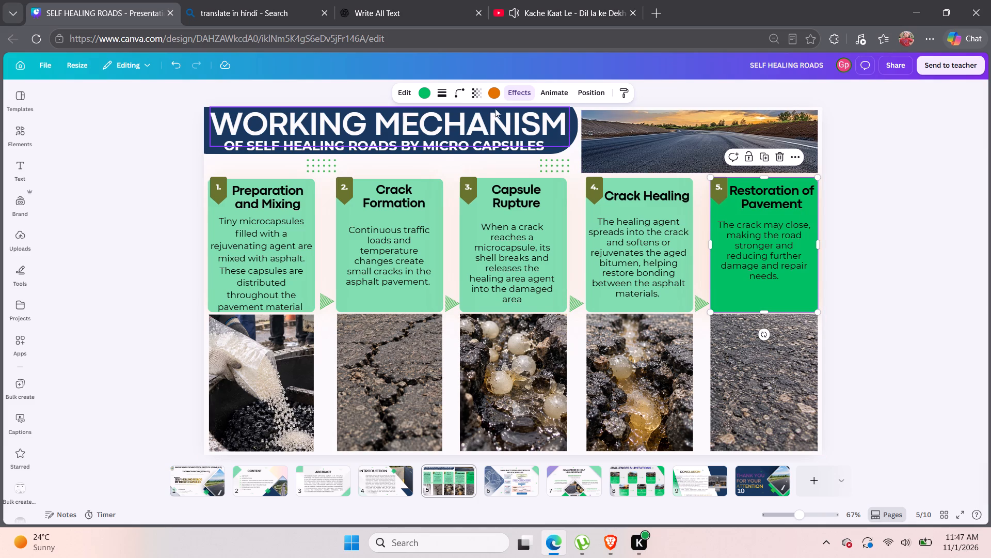
left_click(474, 91)
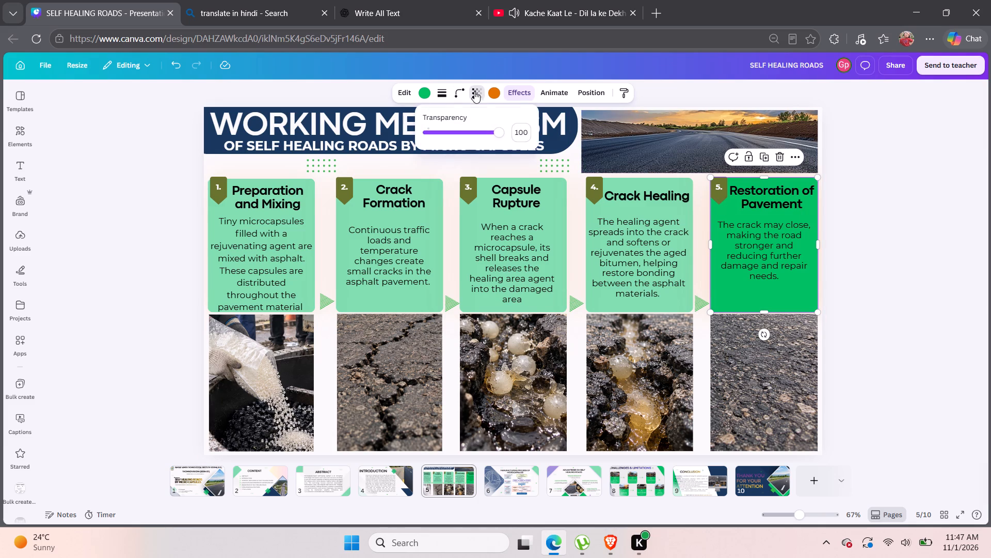
left_click_drag(502, 135, 483, 135)
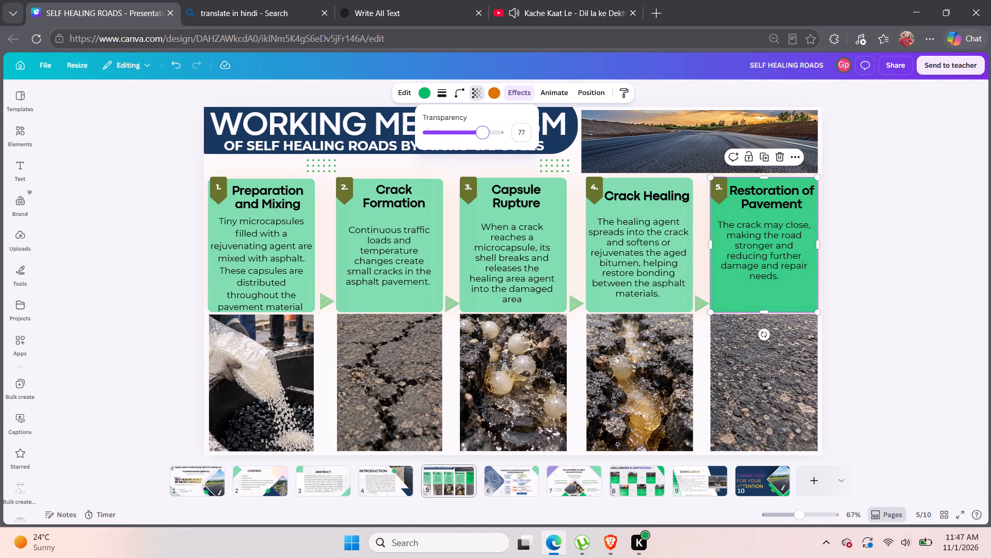
left_click_drag(483, 135, 471, 134)
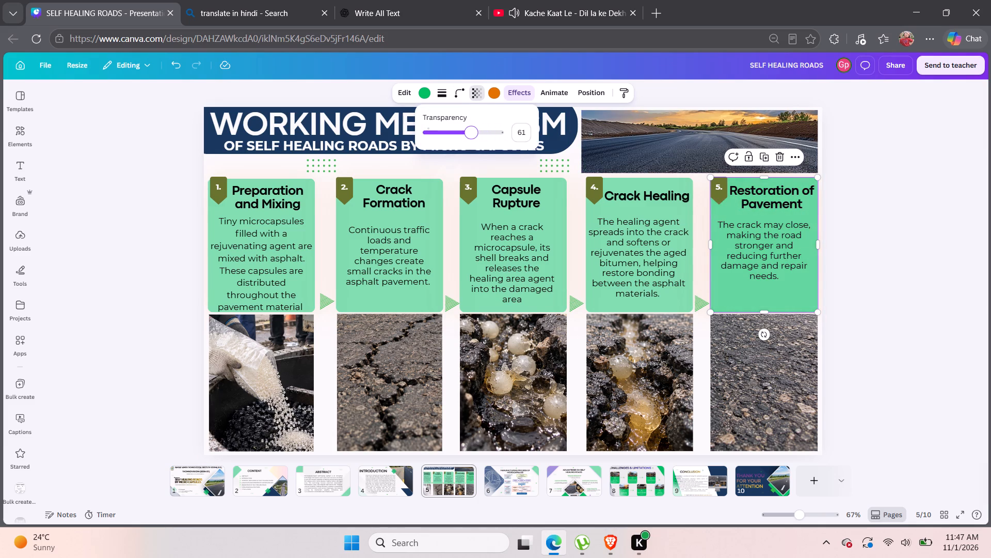
left_click_drag(471, 134, 463, 133)
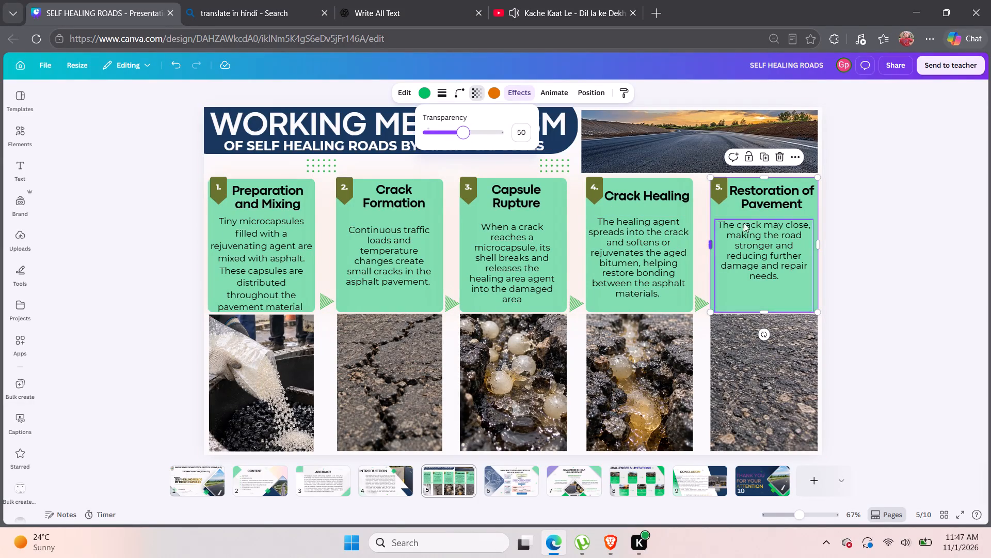
left_click(836, 214)
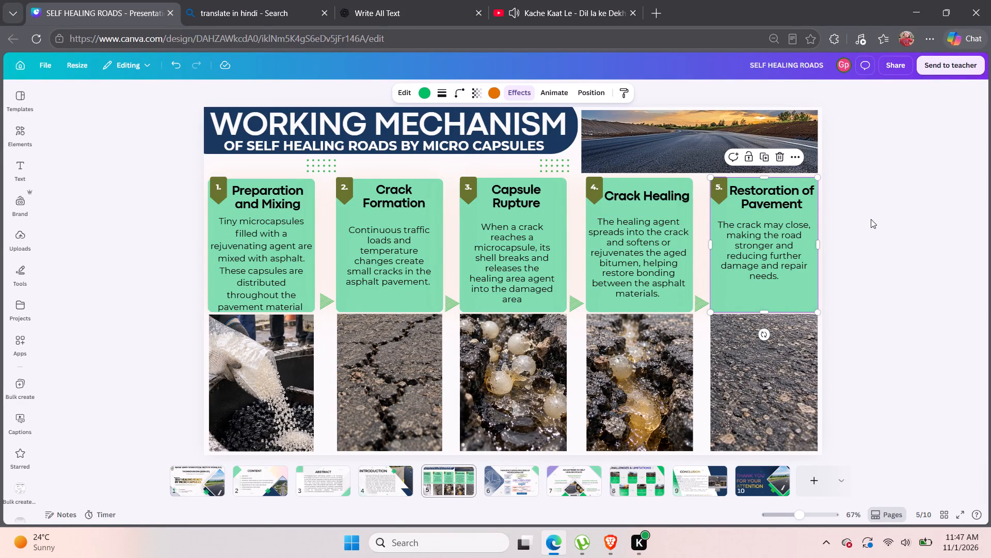
left_click(871, 219)
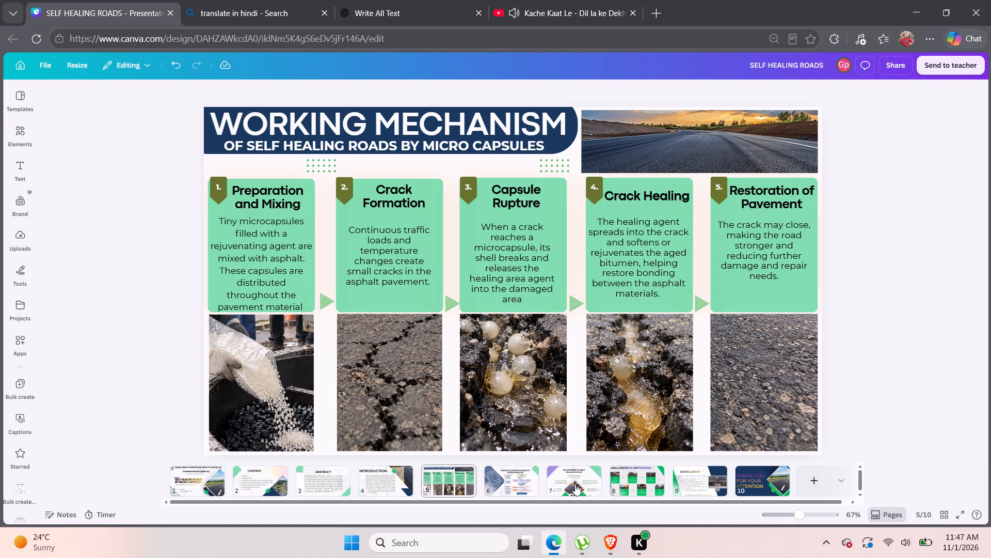
Set the transparency of the green "High Cost" card background on page 8 (CHALLENGES & LIMITATIONS) to 50.
left_click(617, 488)
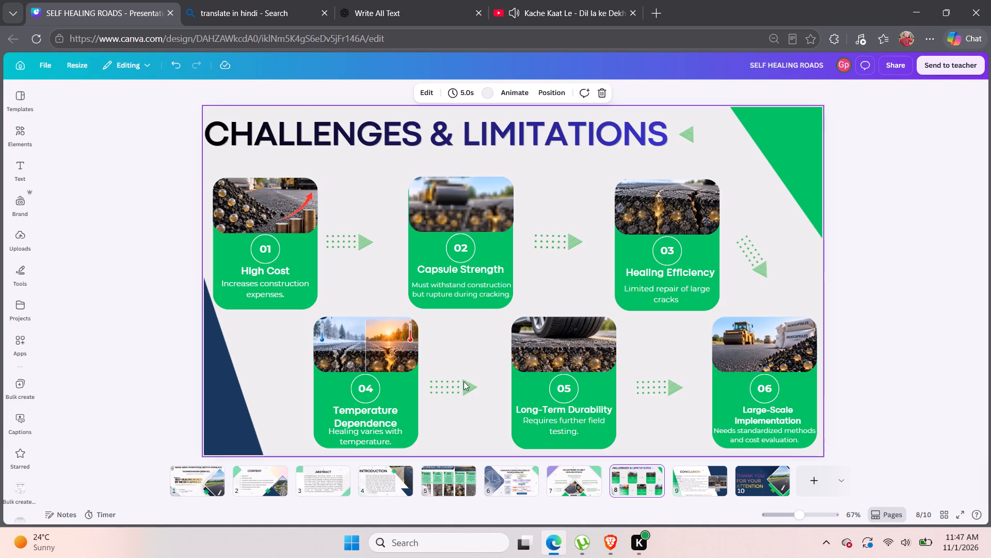
left_click(309, 252)
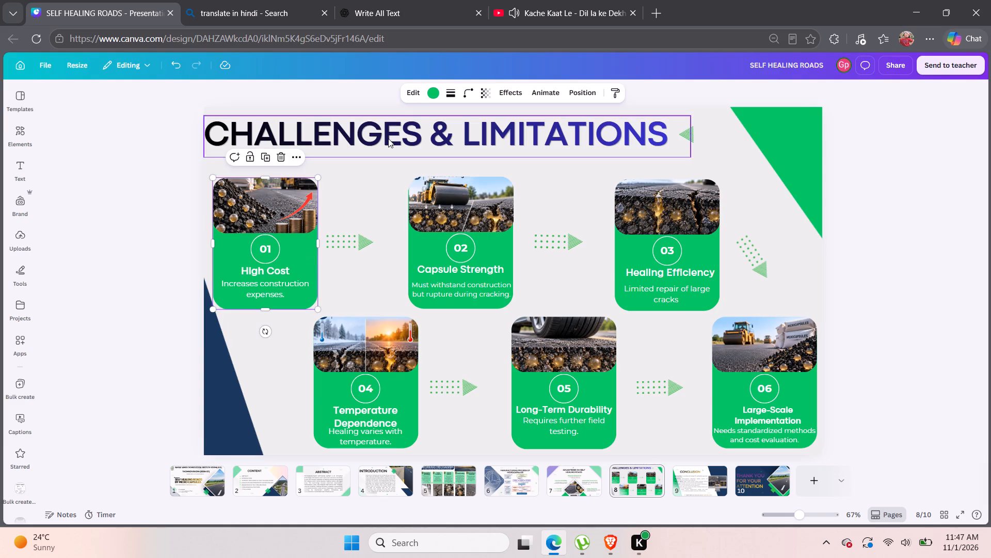
left_click(487, 99)
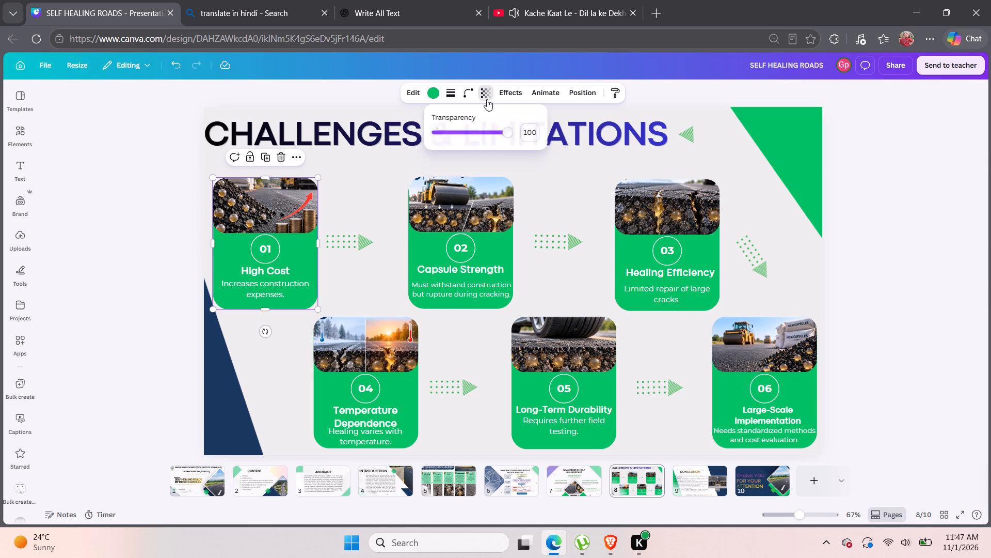
left_click_drag(499, 128, 476, 128)
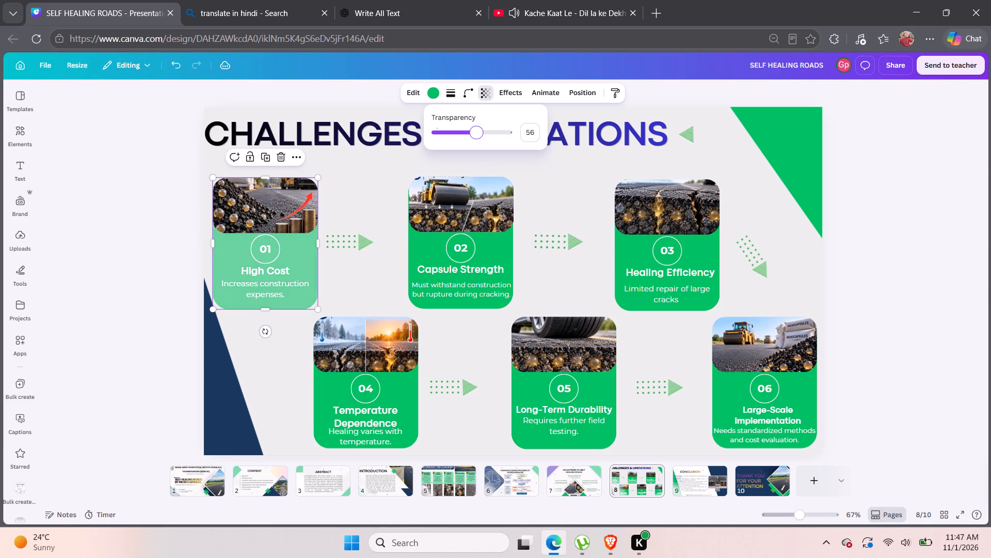
left_click_drag(476, 128, 473, 129)
left_click_drag(473, 129, 472, 130)
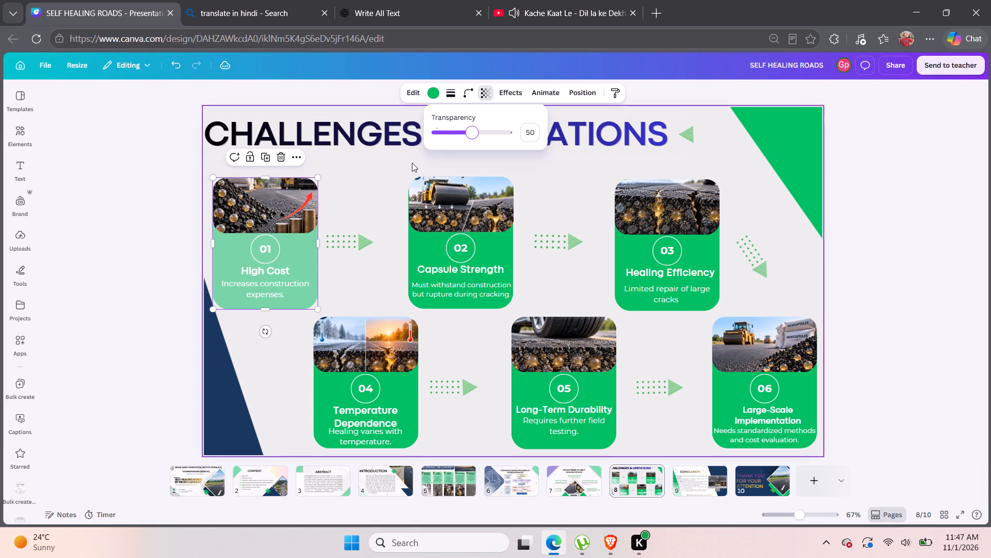
left_click(382, 174)
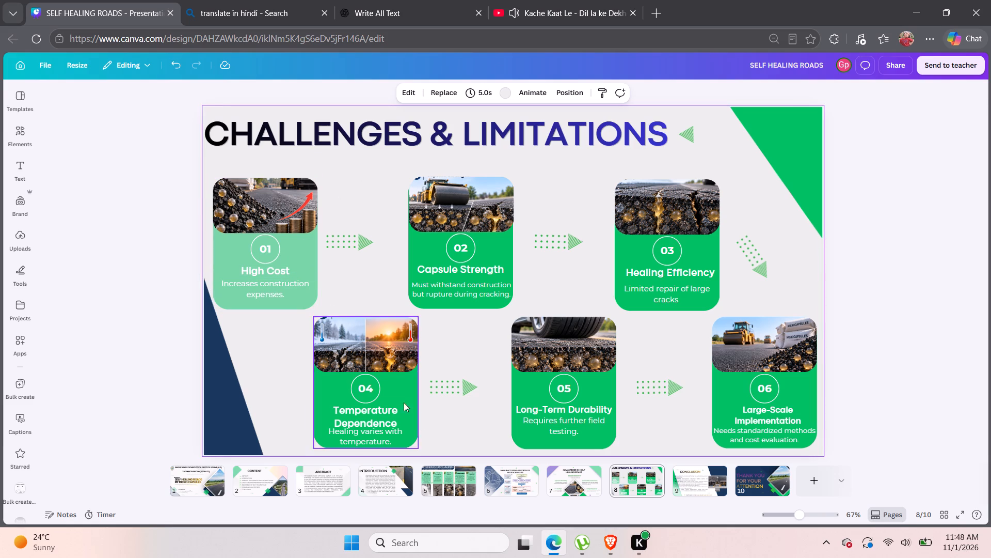
Change the number and the circle outline of the 01 badge on page 8's "High Cost" card to black.
left_click(461, 489)
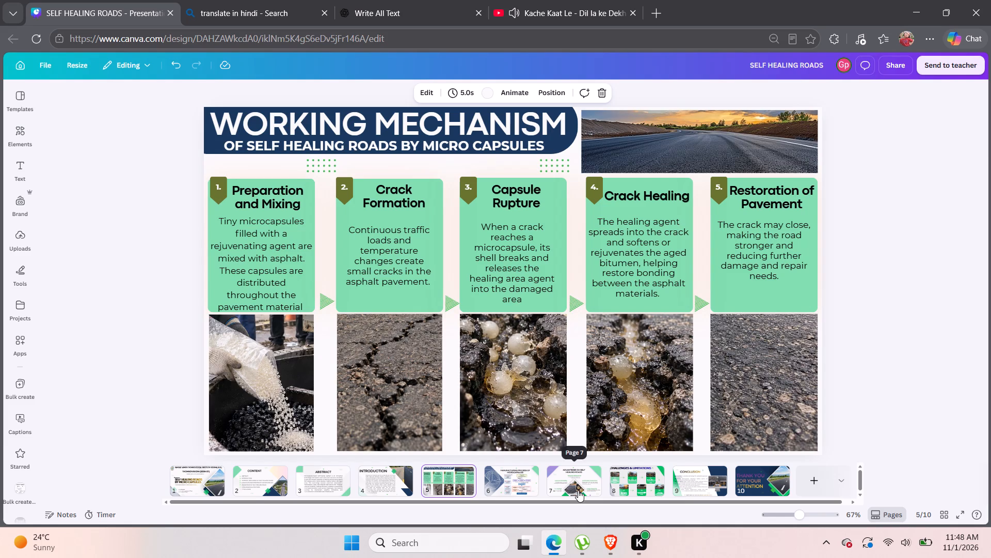
left_click(627, 484)
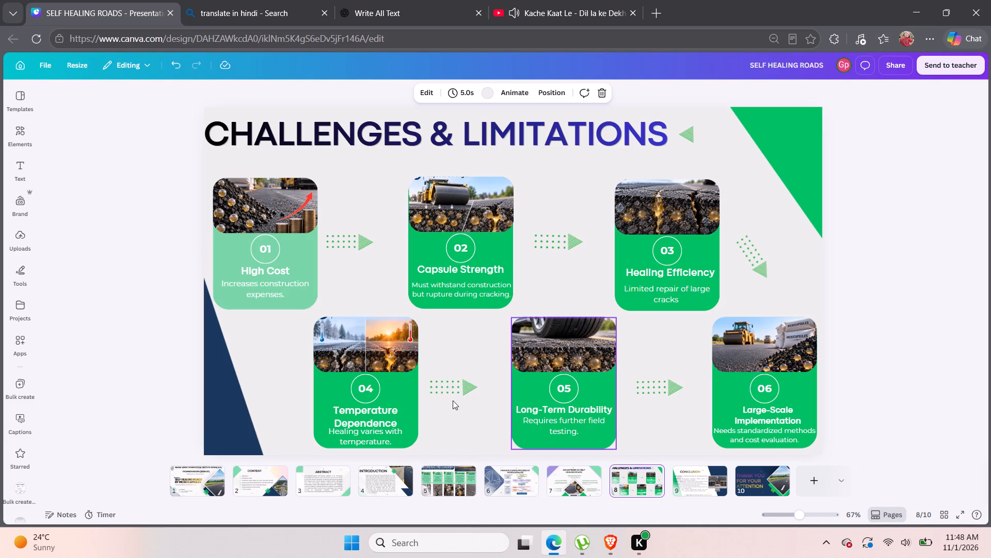
left_click(252, 257)
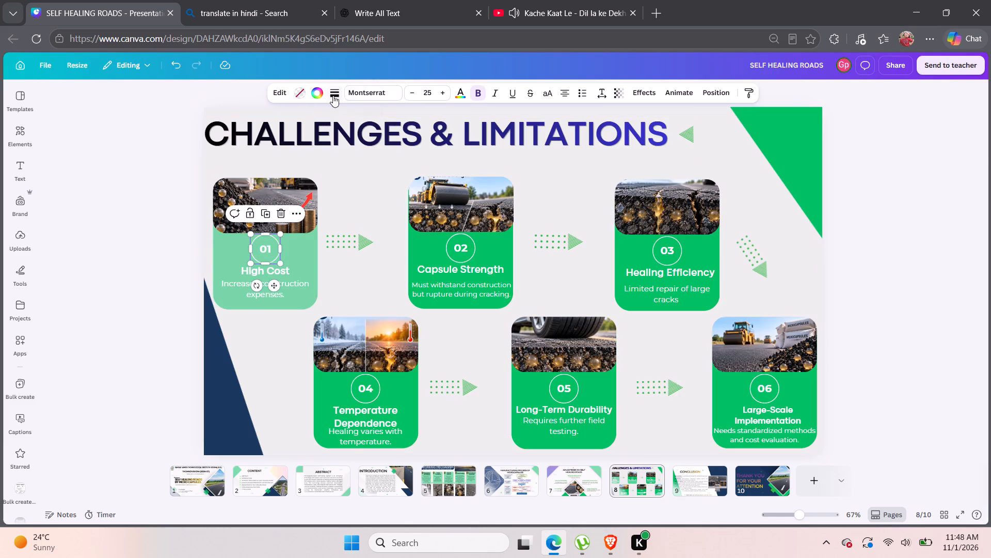
left_click(461, 92)
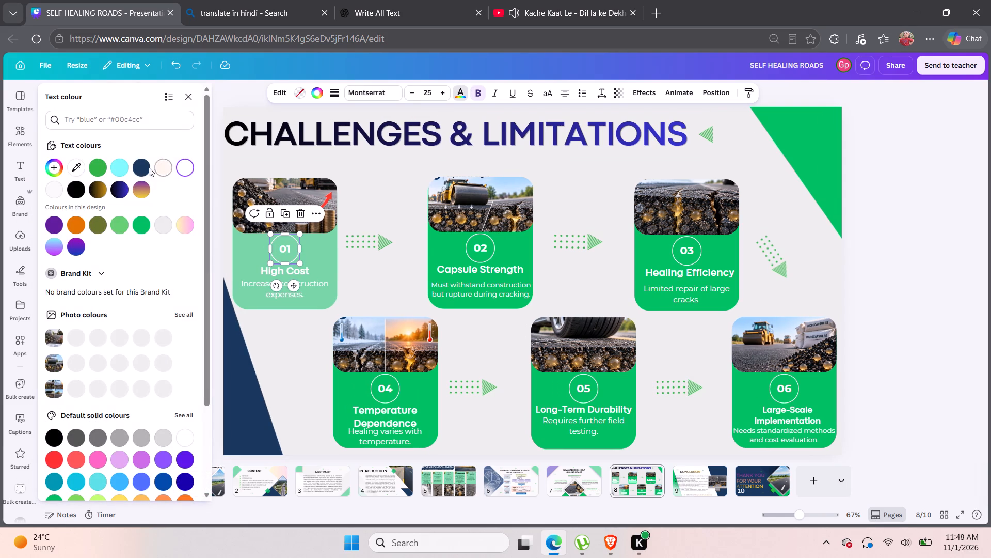
left_click(74, 192)
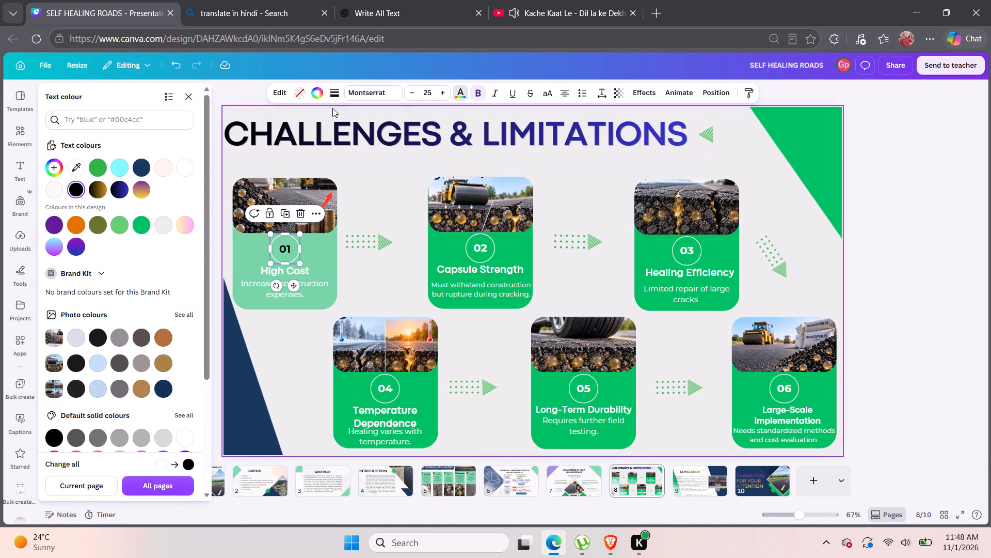
left_click(318, 90)
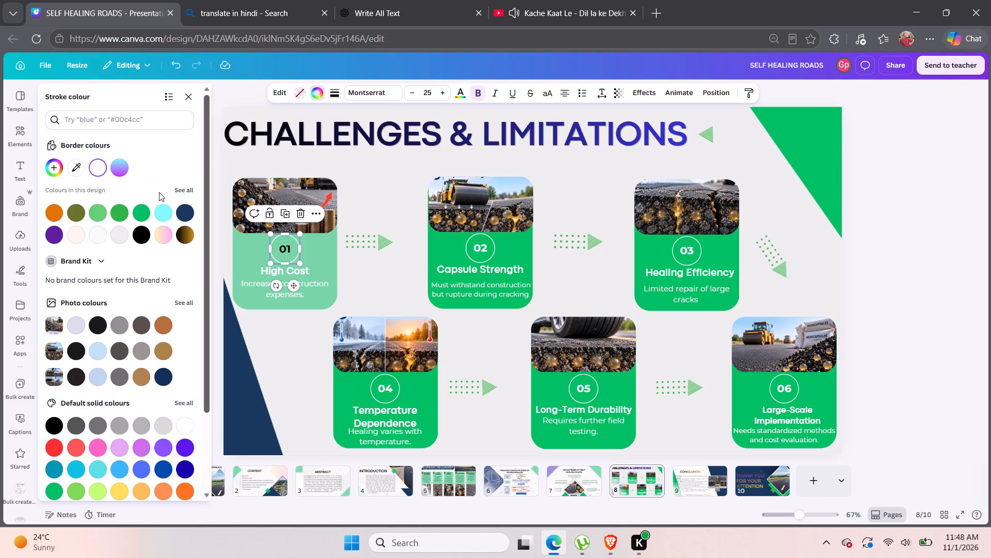
left_click(144, 234)
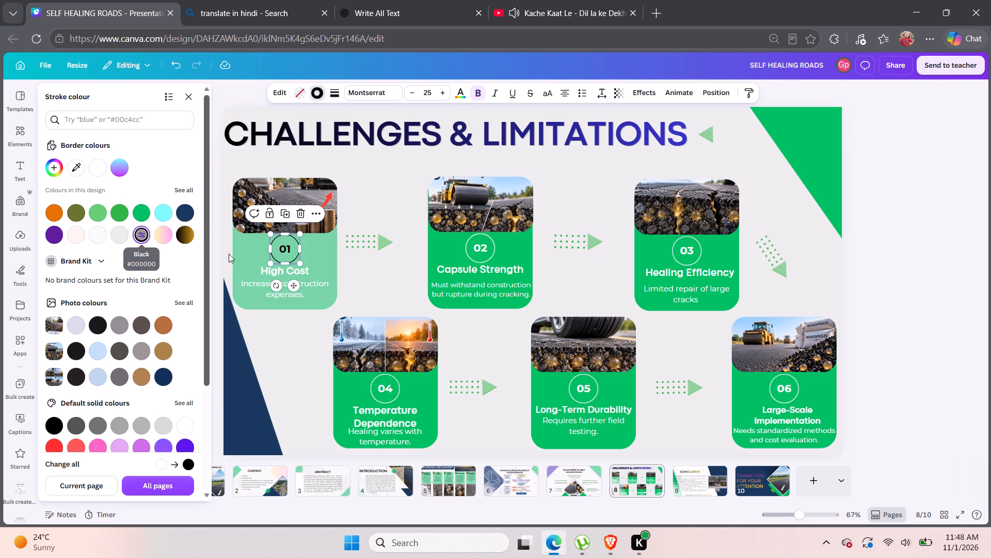
Change the "High Cost" heading and its description text on page 8 to black.
left_click(275, 272)
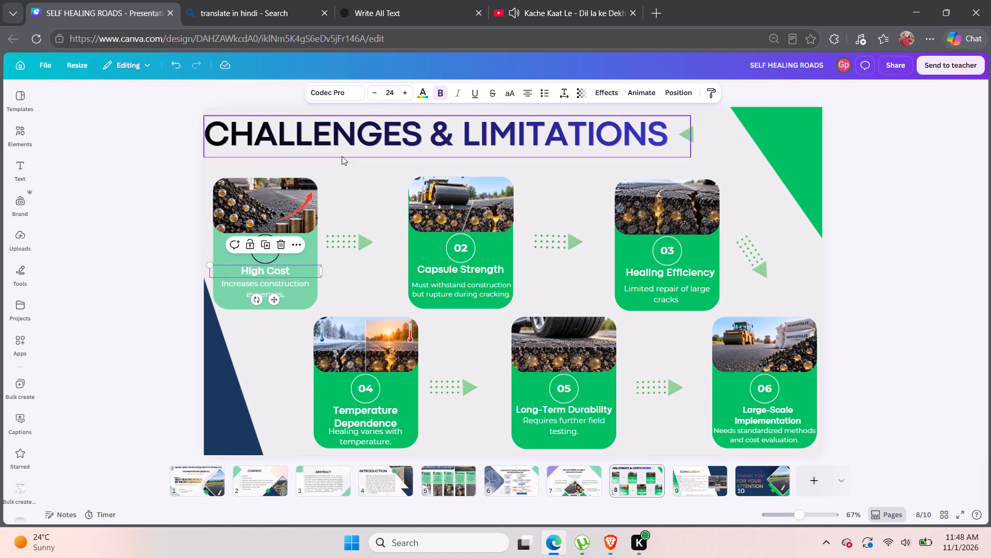
left_click(425, 95)
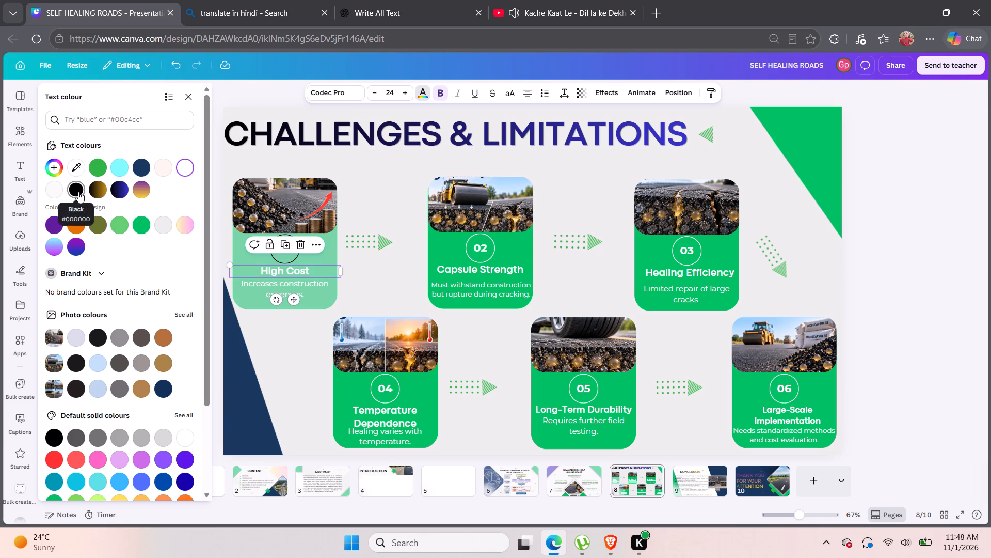
left_click(78, 192)
left_click(249, 282)
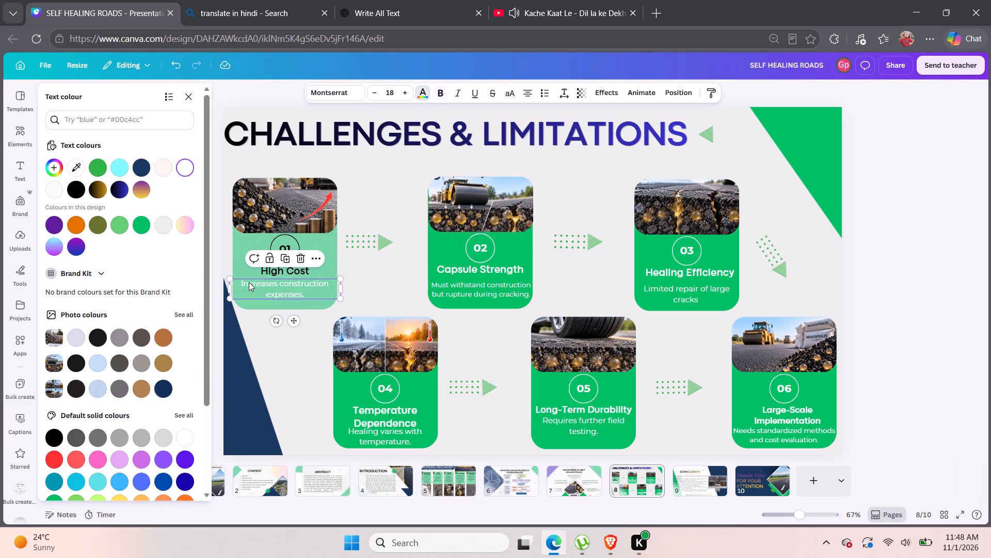
left_click(75, 193)
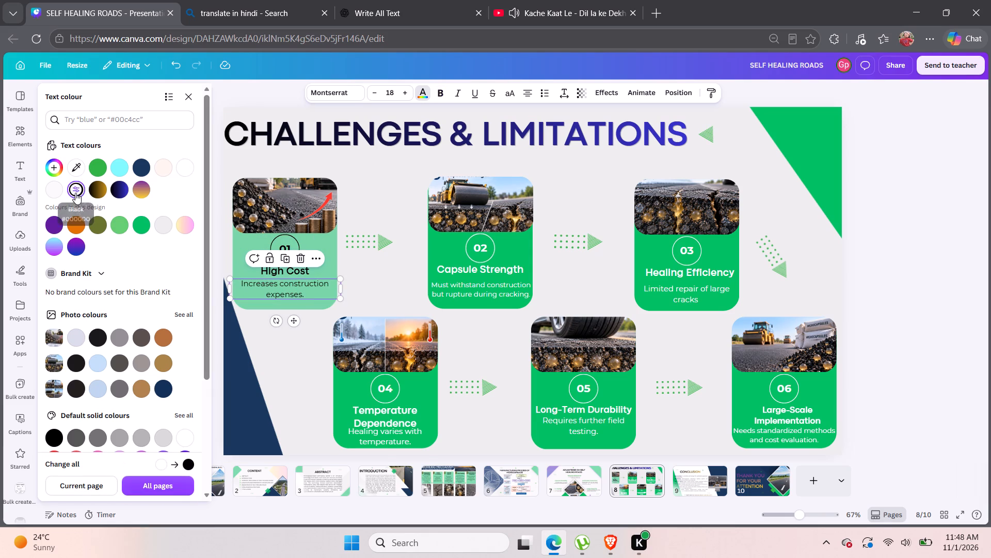
left_click(274, 348)
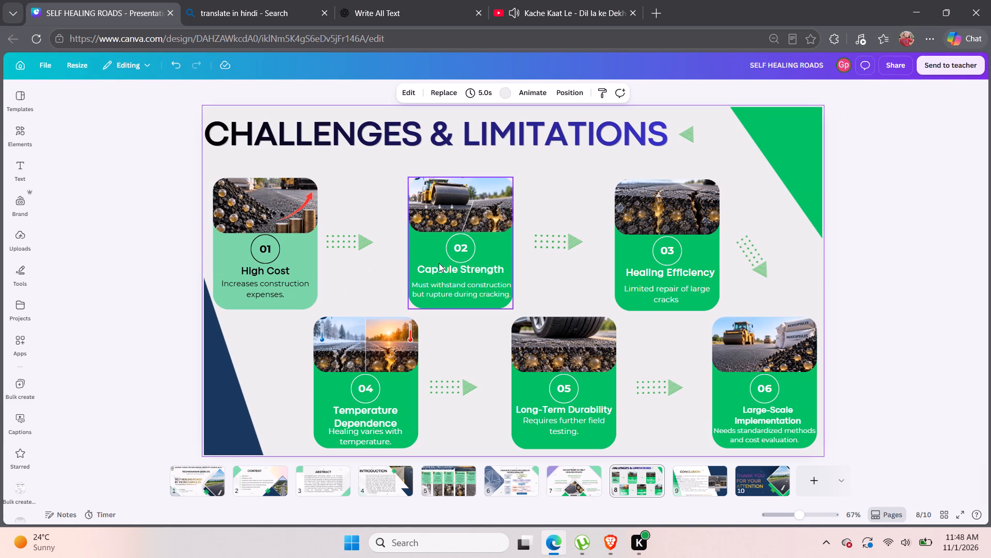
Set the transparency of the green "Capsule Strength" card background on page 8 to 50.
left_click(498, 253)
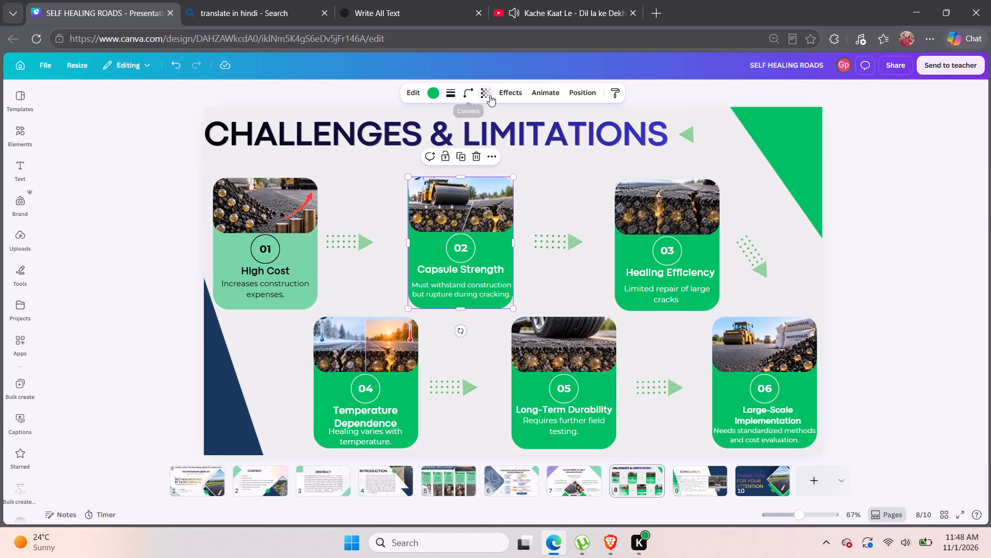
left_click(491, 95)
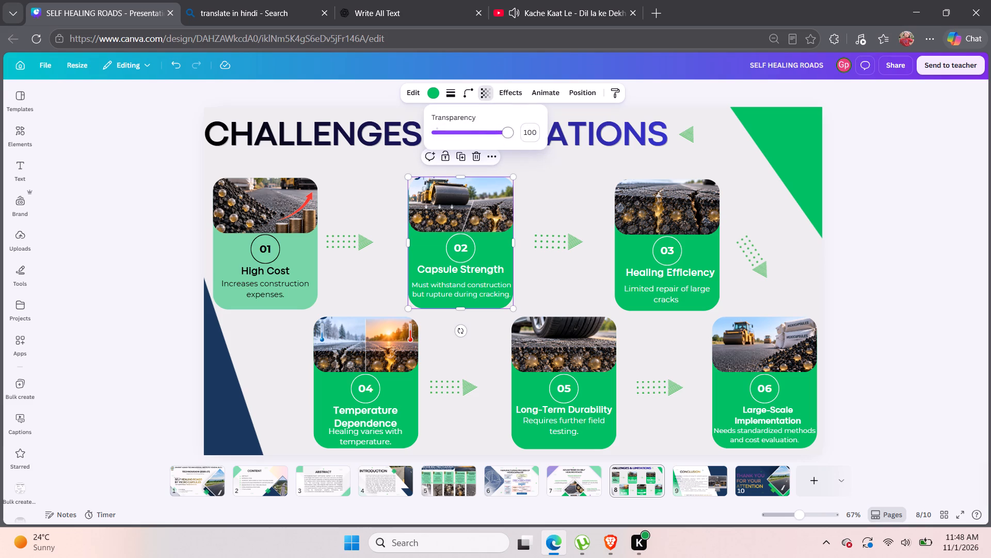
left_click_drag(505, 136, 478, 137)
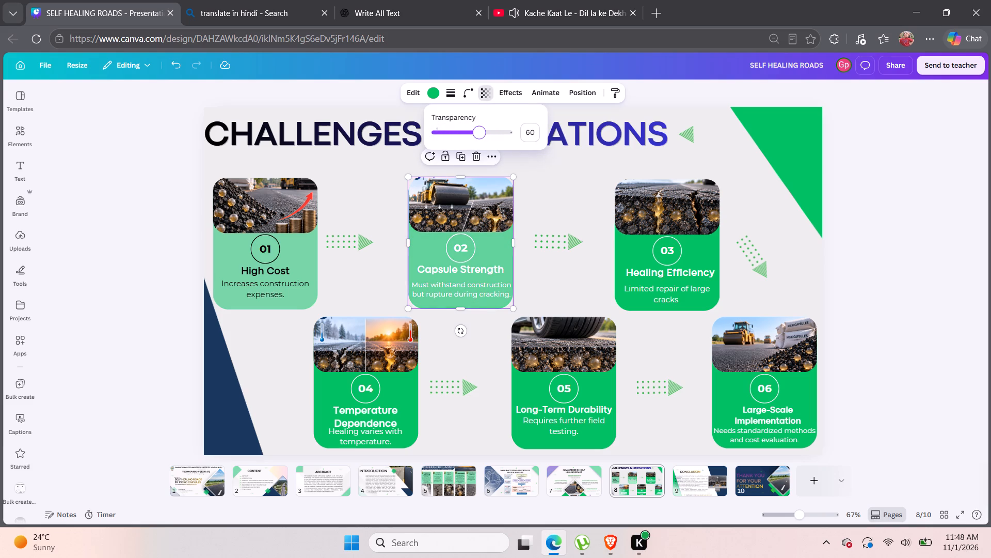
left_click_drag(478, 137, 472, 139)
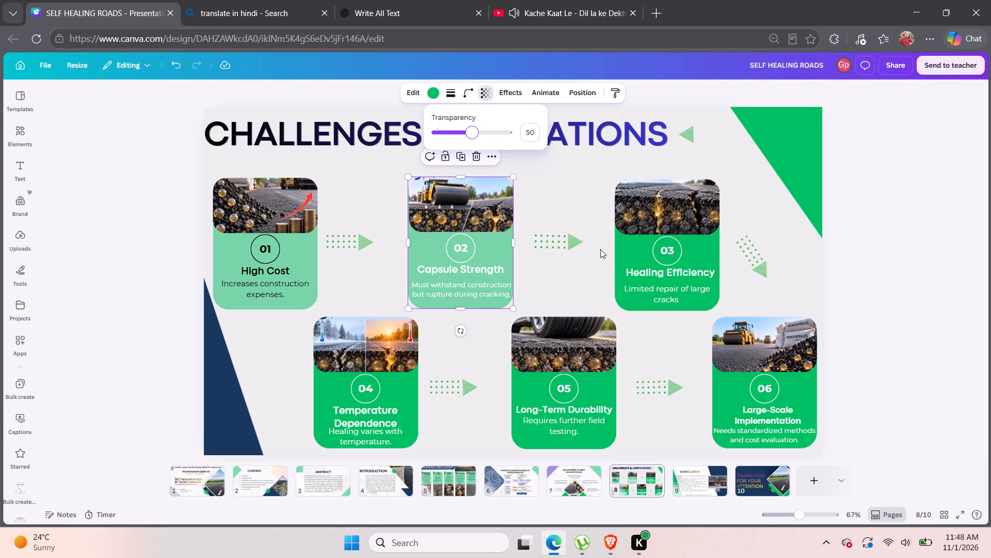
Set the transparency of the green "Healing Efficiency" card background on page 8 to 50.
left_click(688, 251)
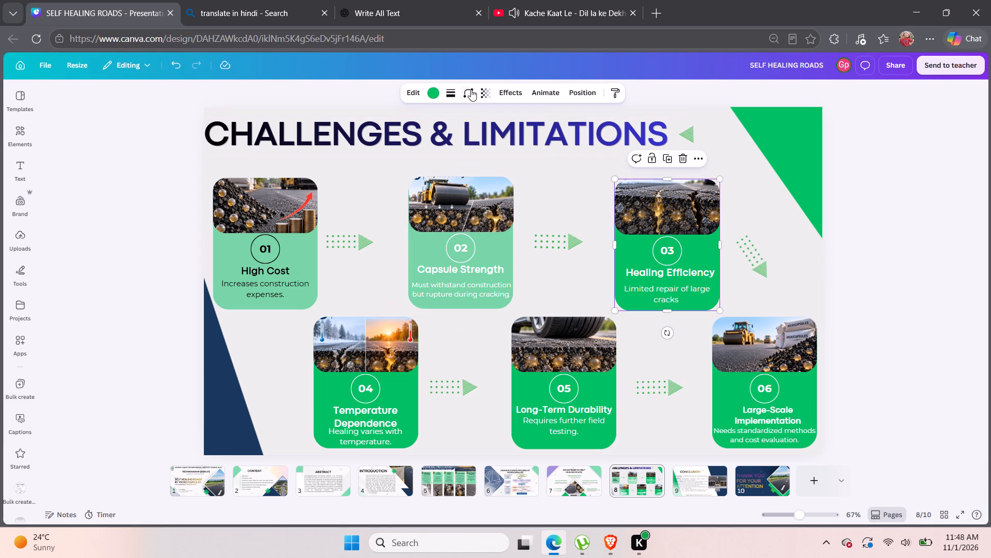
left_click(493, 91)
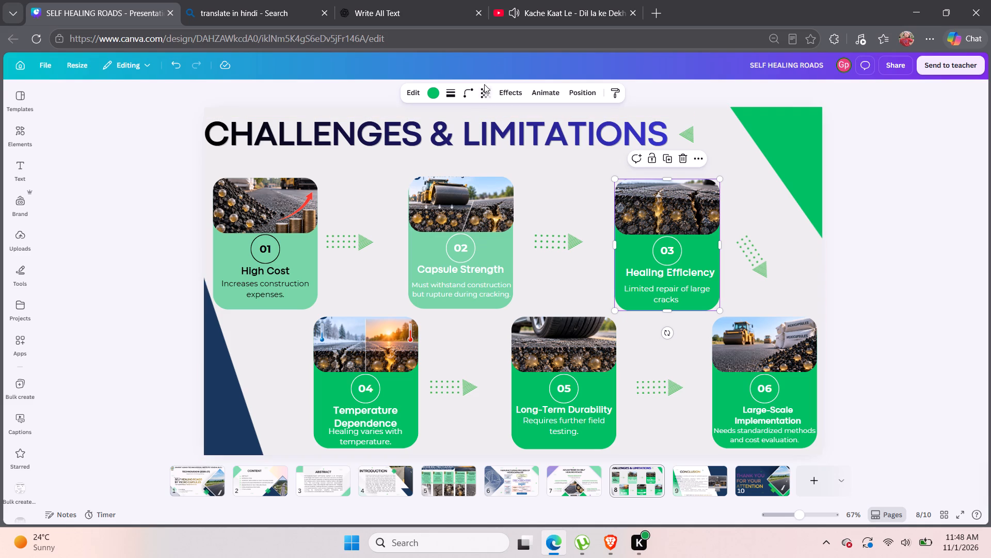
left_click(485, 89)
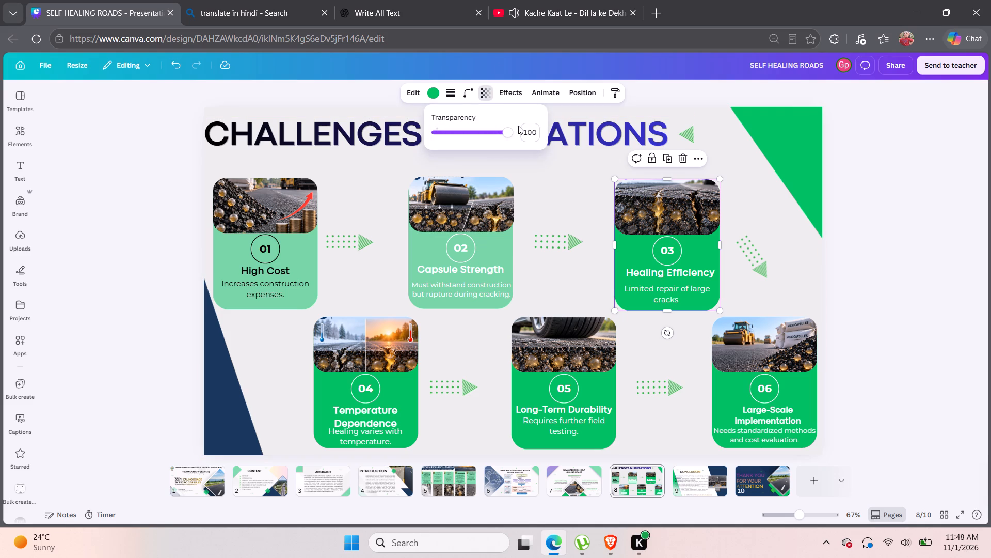
left_click_drag(510, 134, 505, 134)
left_click_drag(505, 134, 476, 134)
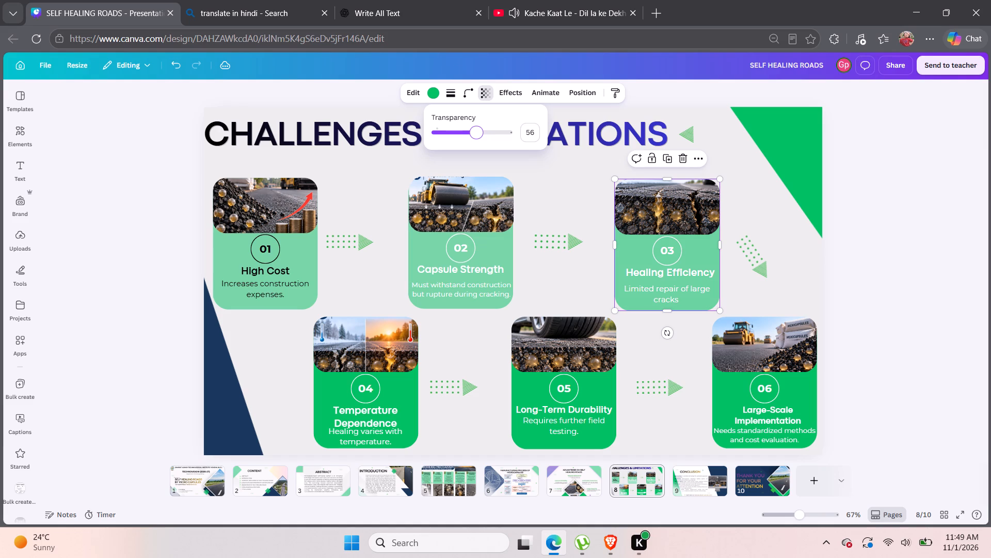
left_click_drag(476, 134, 472, 135)
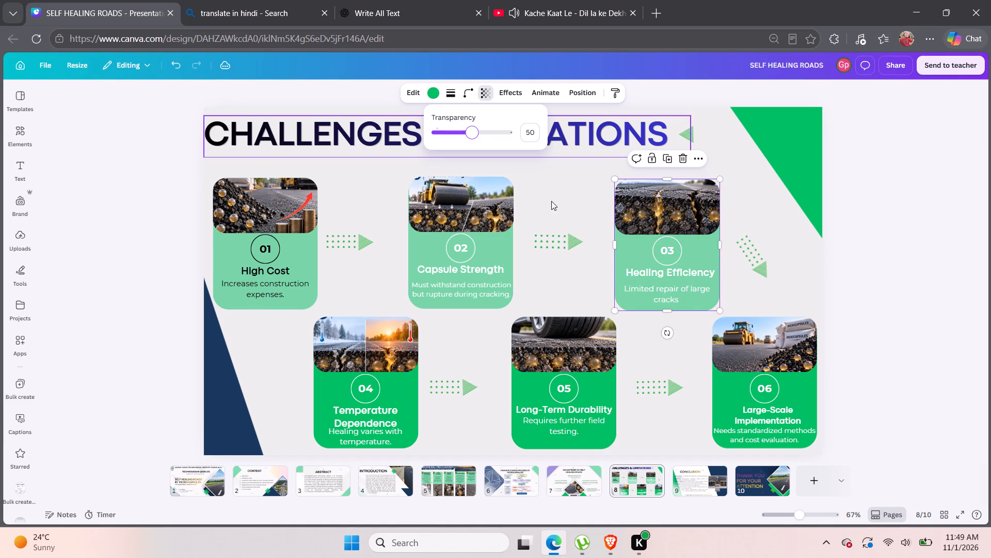
left_click(567, 207)
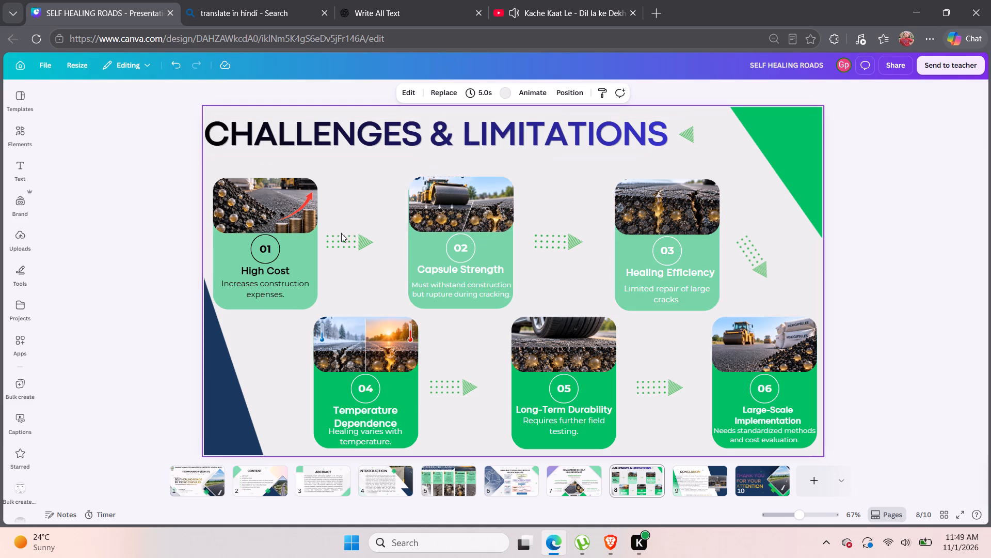
Check the transparency setting of the green "High Cost" card background on page 8.
left_click(302, 247)
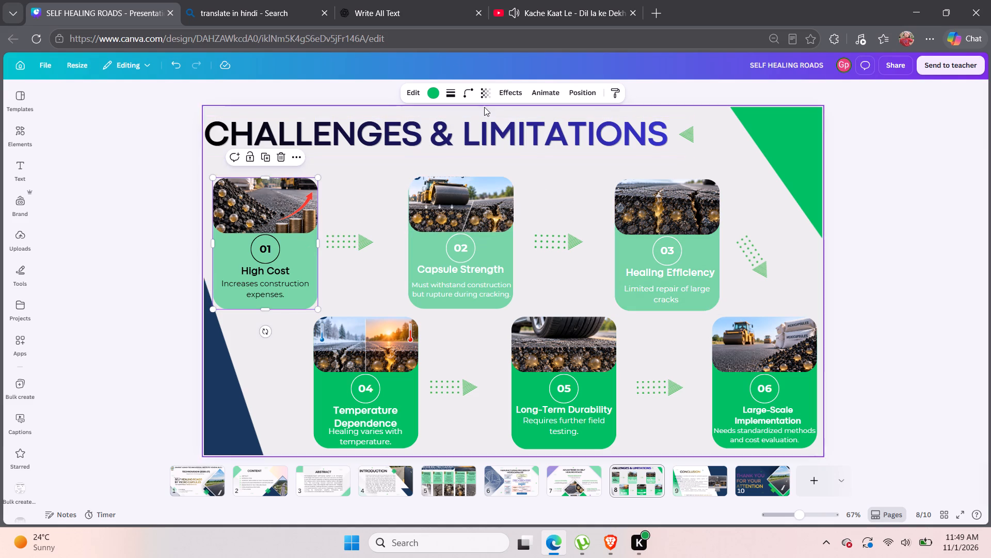
left_click(482, 96)
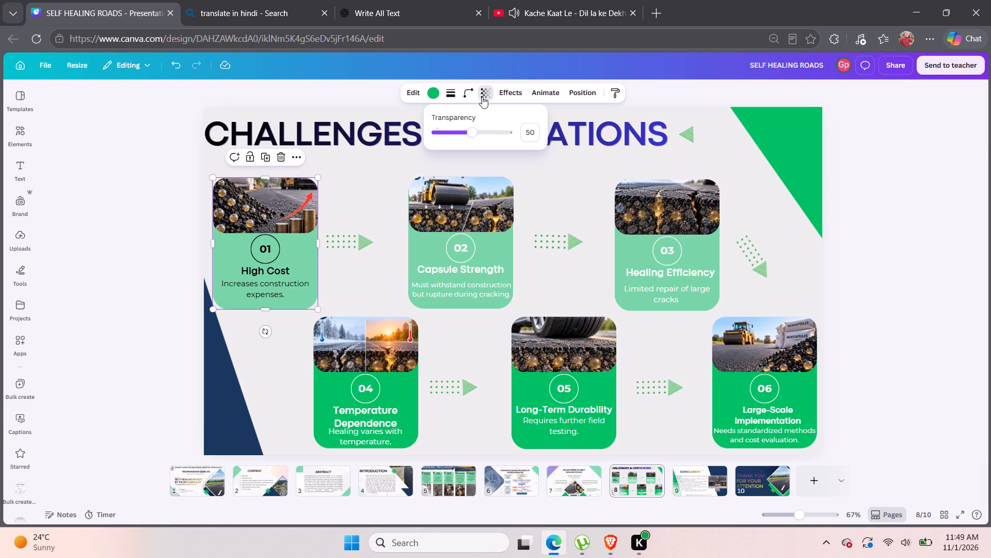
left_click(535, 184)
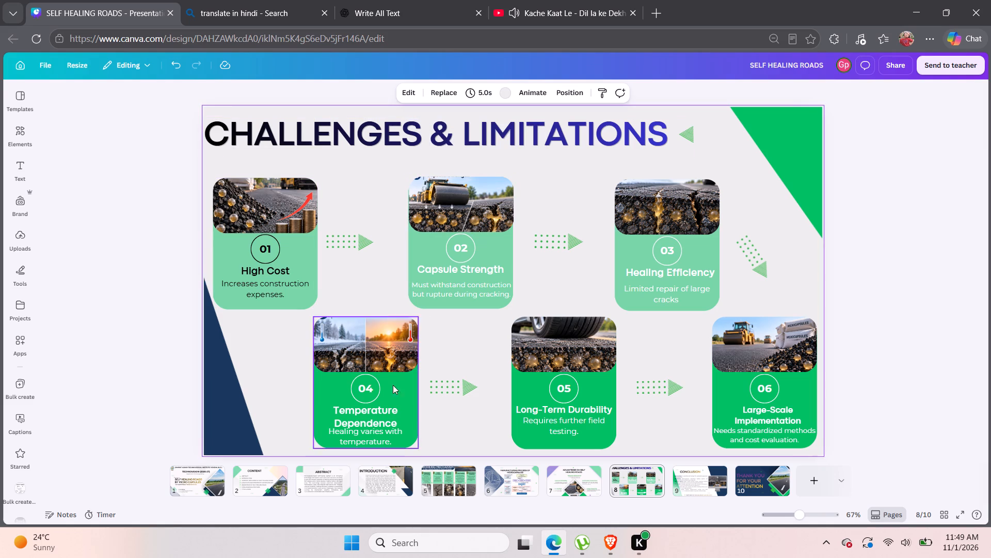
Set the transparency of the green "Temperature Dependence" card background on page 8 to 50.
left_click(399, 391)
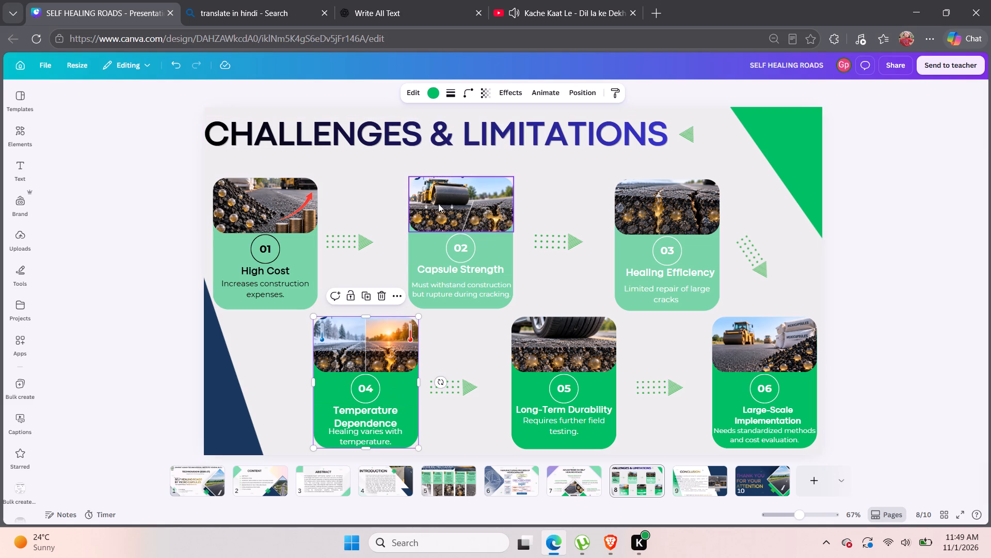
left_click(491, 91)
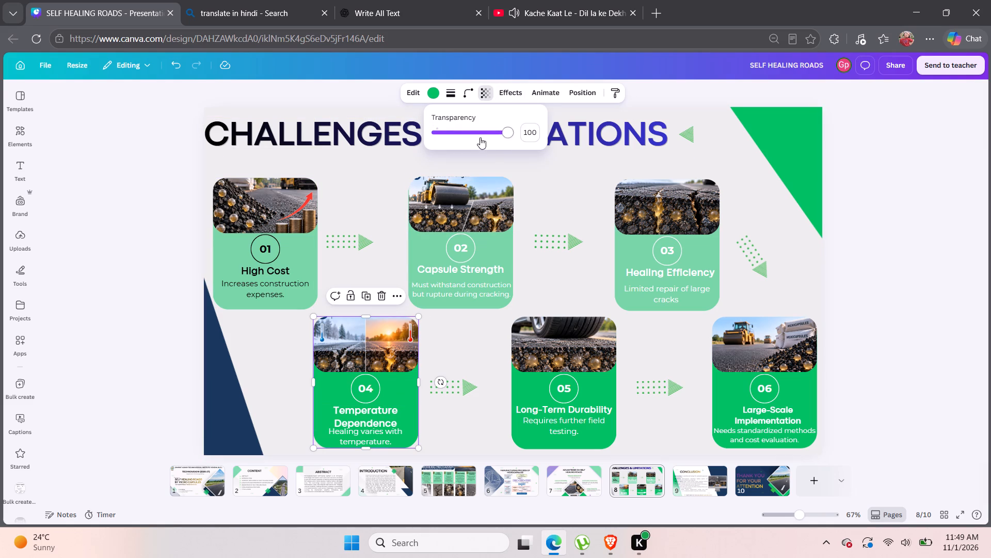
left_click_drag(504, 131, 493, 131)
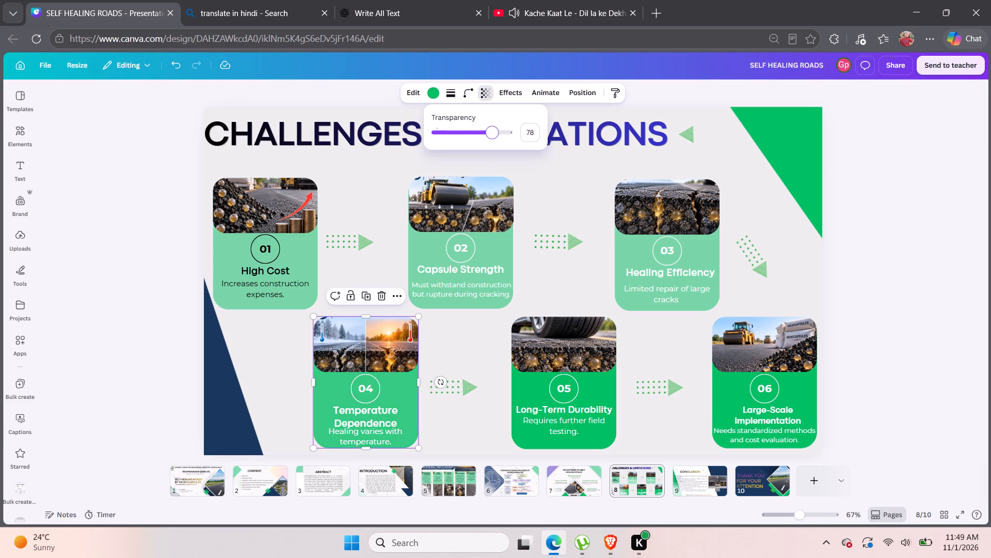
left_click_drag(493, 131, 476, 132)
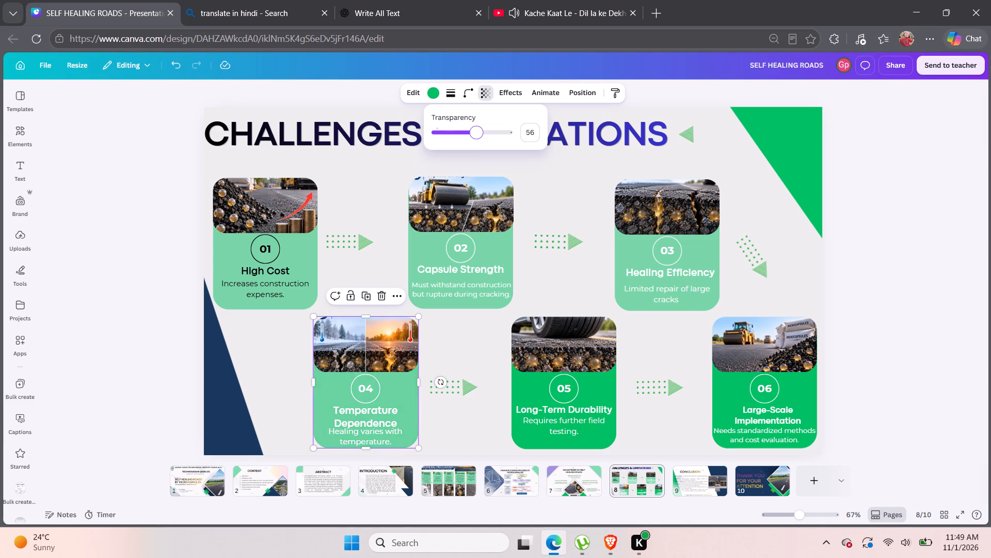
left_click_drag(476, 132, 472, 132)
Set the transparency of the green "Long-Term Durability" card background on page 8 to 50.
left_click(597, 380)
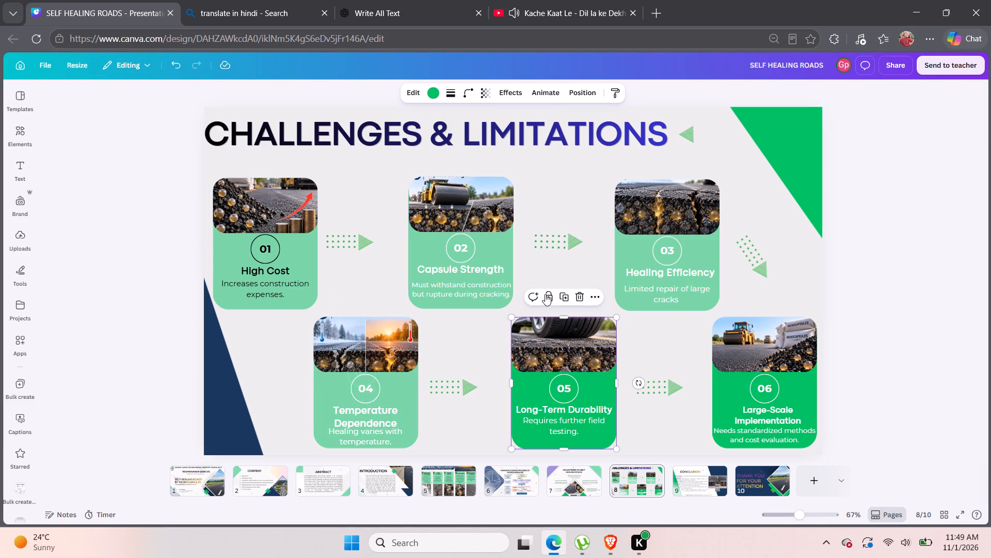
left_click(484, 93)
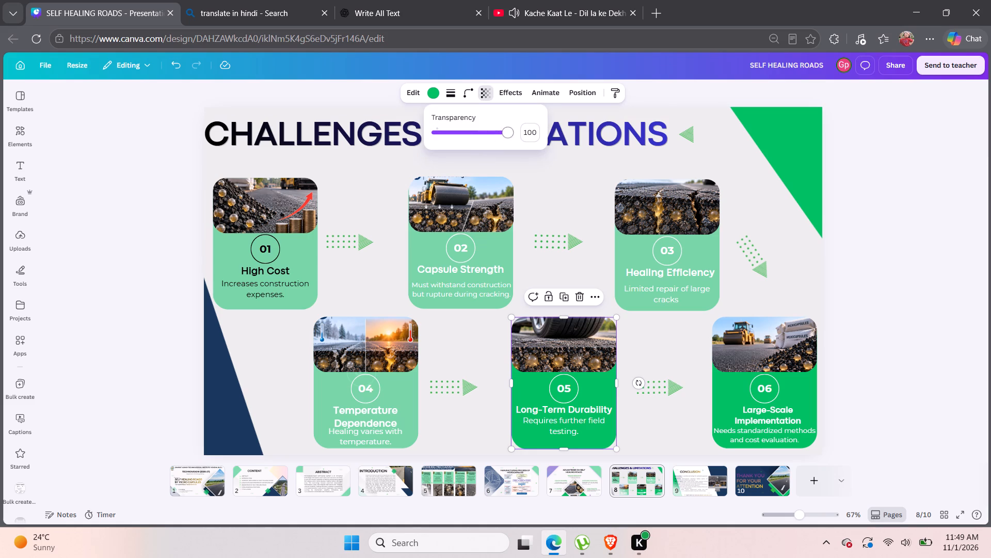
left_click_drag(508, 135, 481, 132)
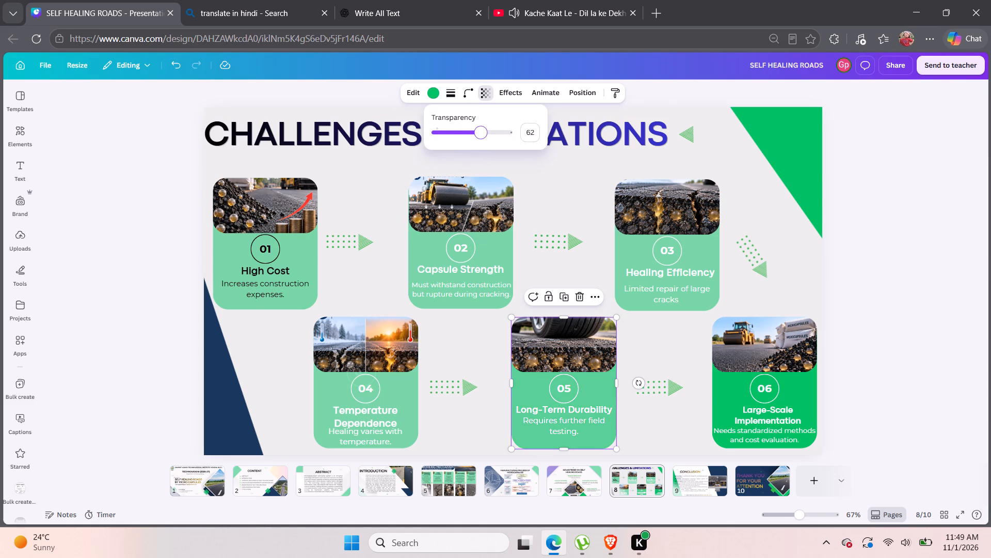
left_click_drag(481, 132, 475, 132)
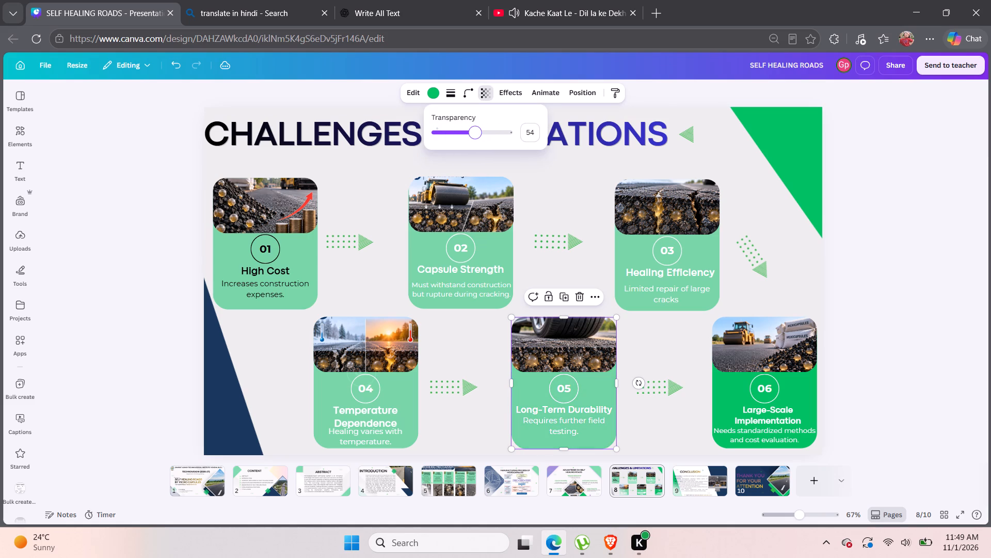
left_click_drag(475, 132, 472, 132)
left_click(527, 174)
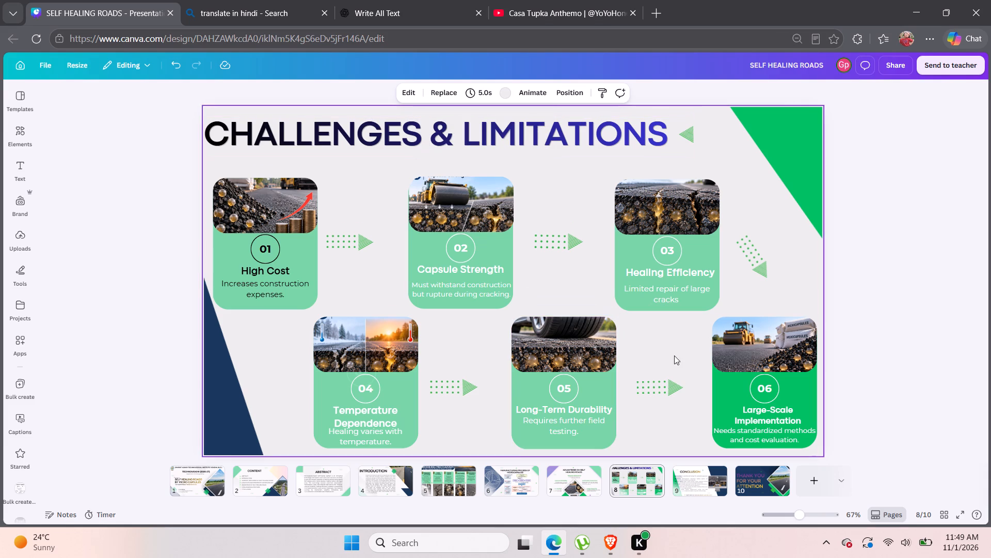
Set the transparency of the green "Large-Scale Implementation" card background on page 8 to 50.
left_click(736, 381)
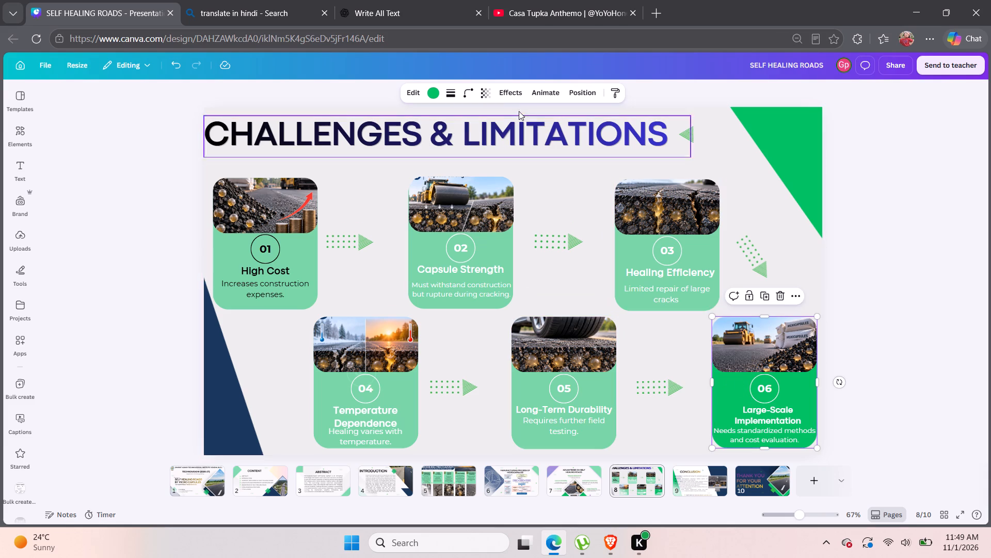
left_click(482, 88)
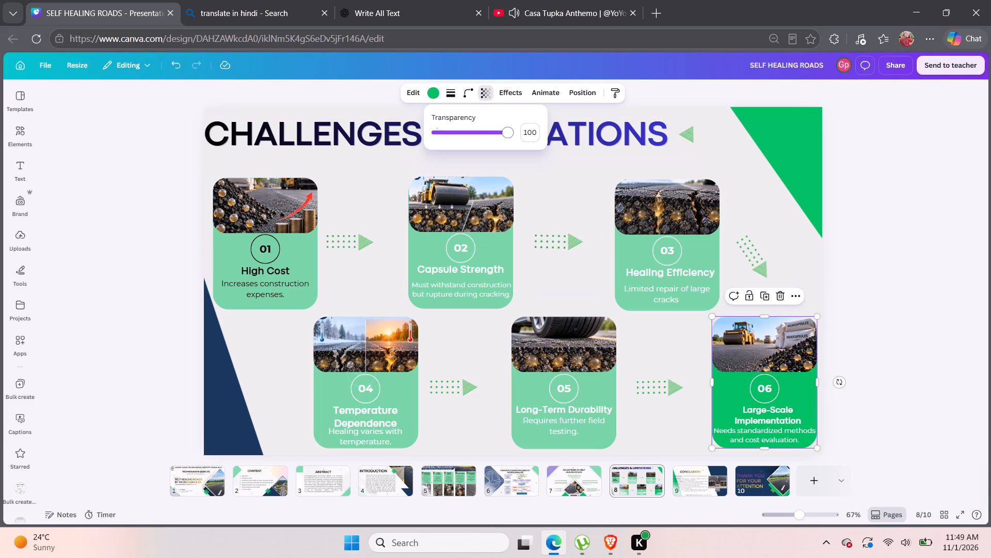
left_click_drag(502, 132, 478, 132)
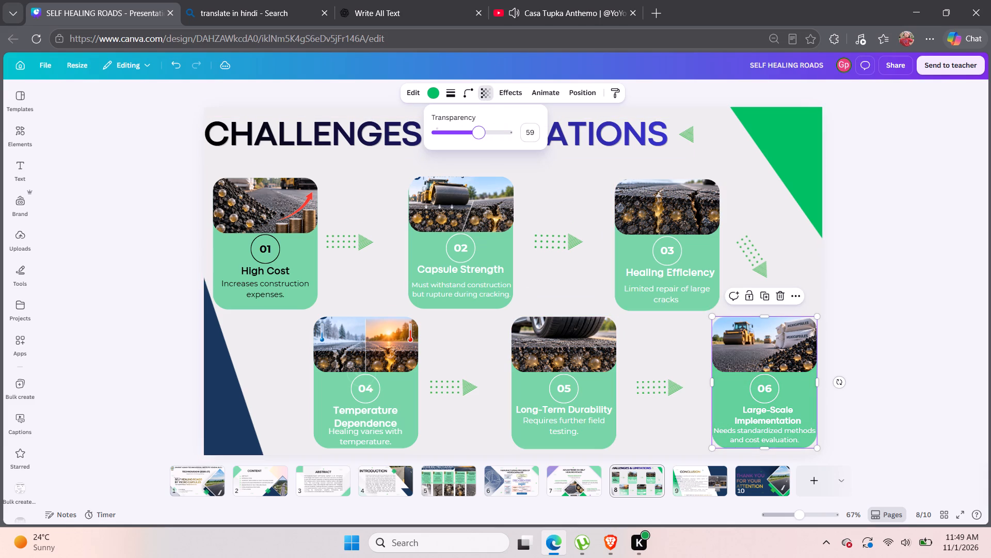
left_click_drag(478, 132, 472, 132)
left_click(537, 172)
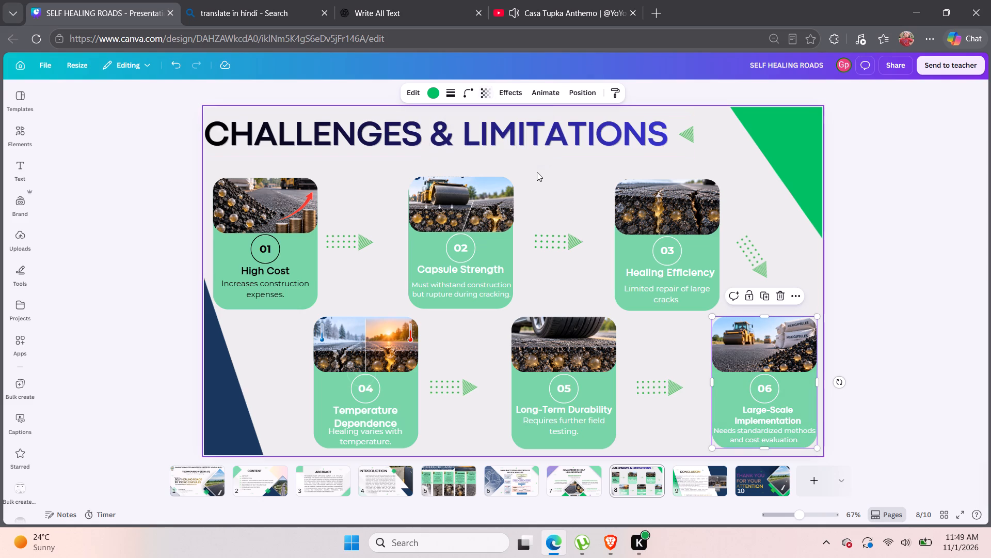
Change the number and the circle outline of the 02 badge on page 8's "Capsule Strength" card to black.
left_click(461, 254)
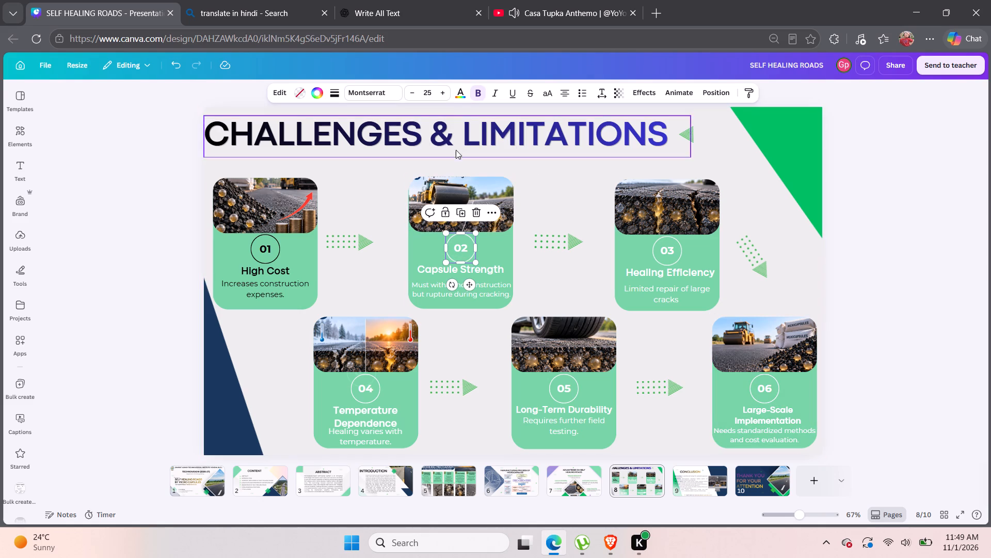
left_click(462, 96)
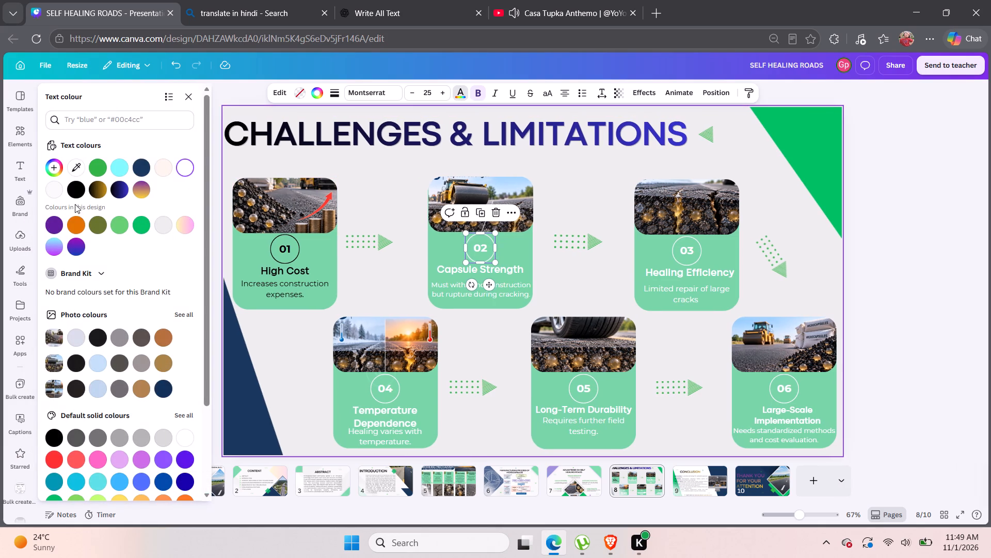
left_click(76, 190)
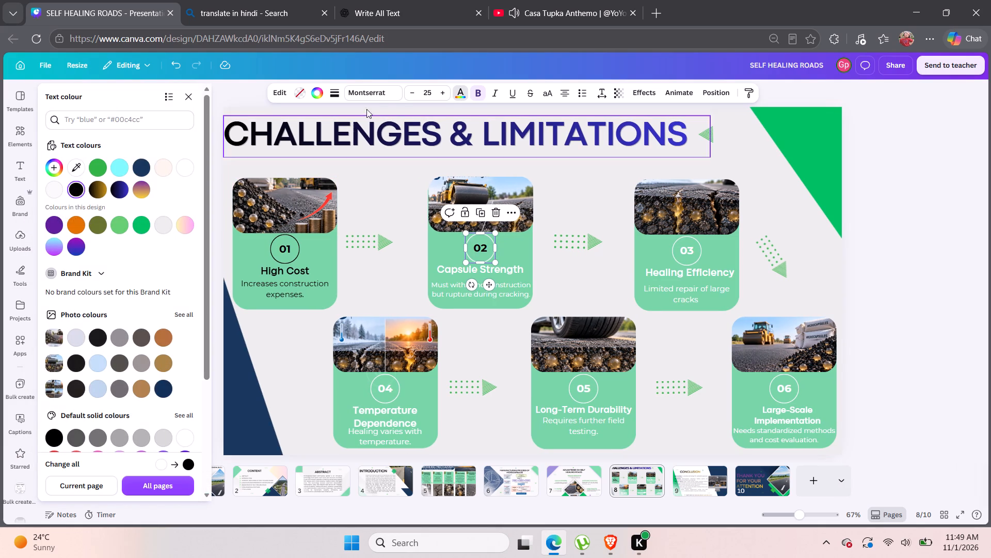
left_click(318, 91)
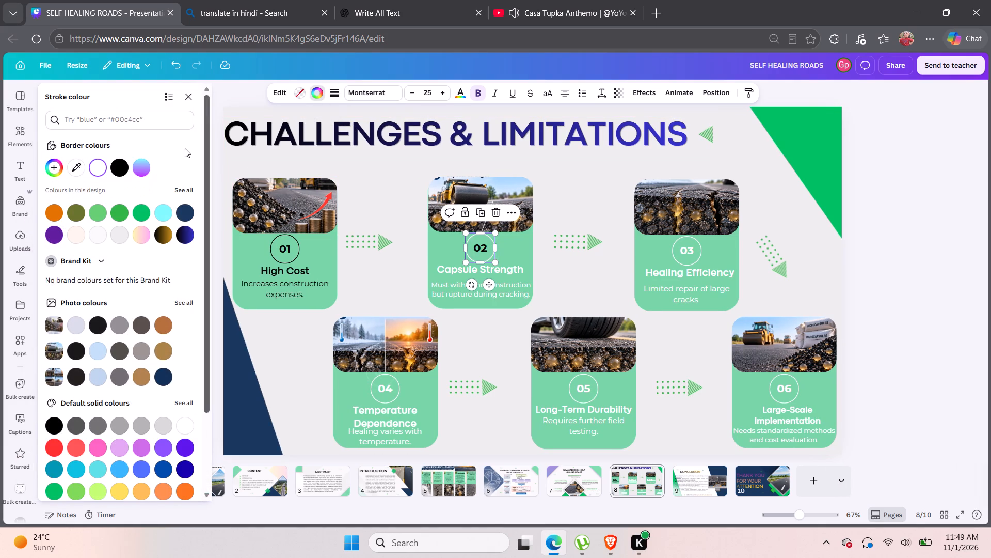
left_click(114, 168)
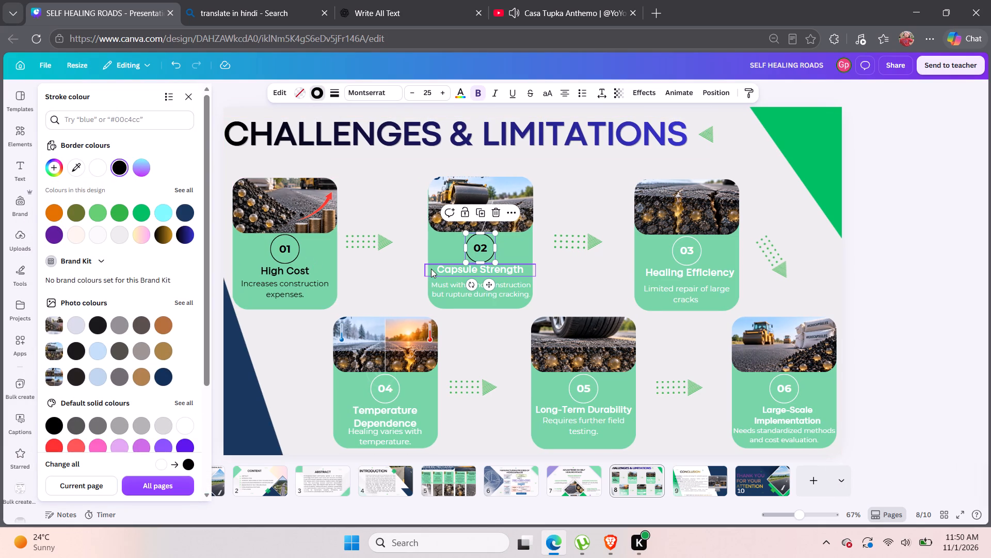
Change the "Capsule Strength" heading and its description text on page 8 to black.
left_click(436, 276)
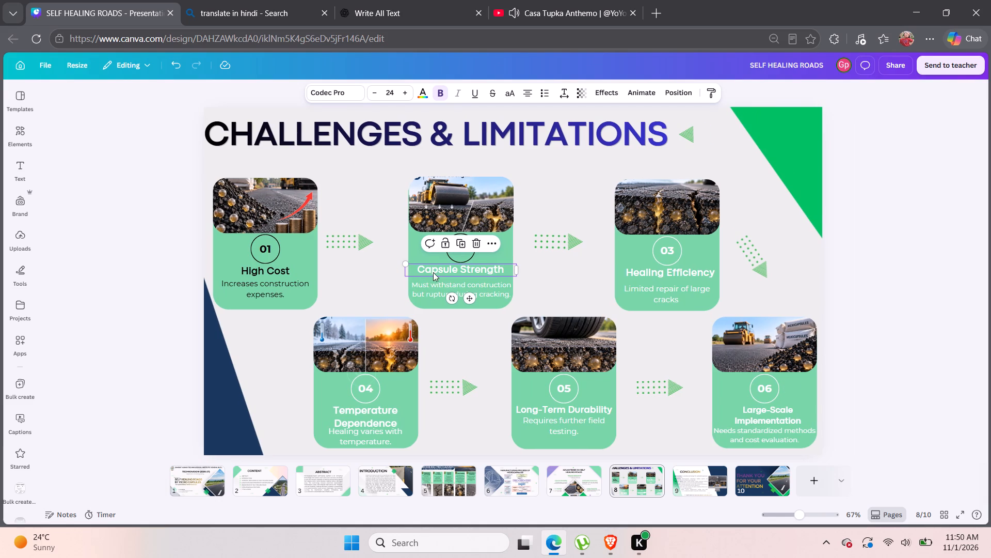
left_click(419, 89)
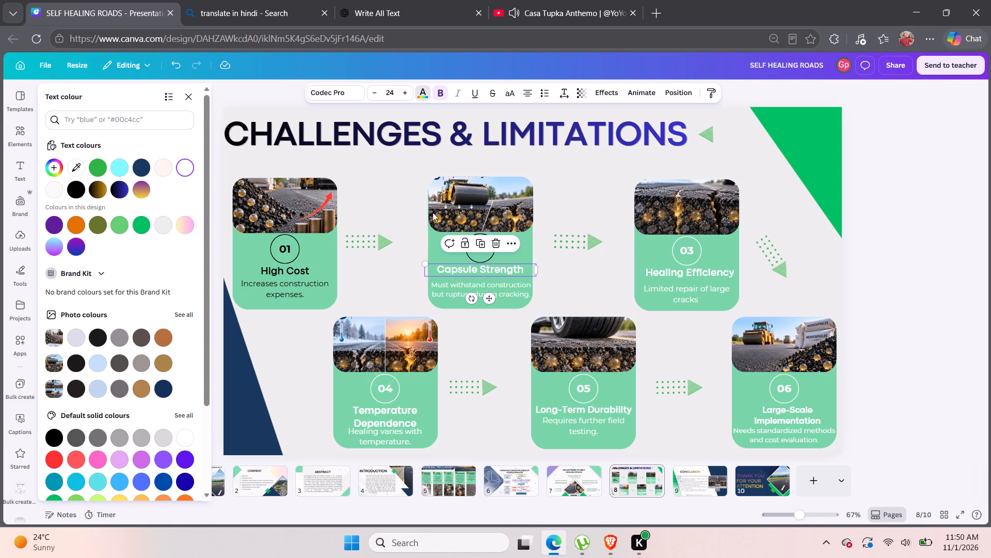
left_click(83, 193)
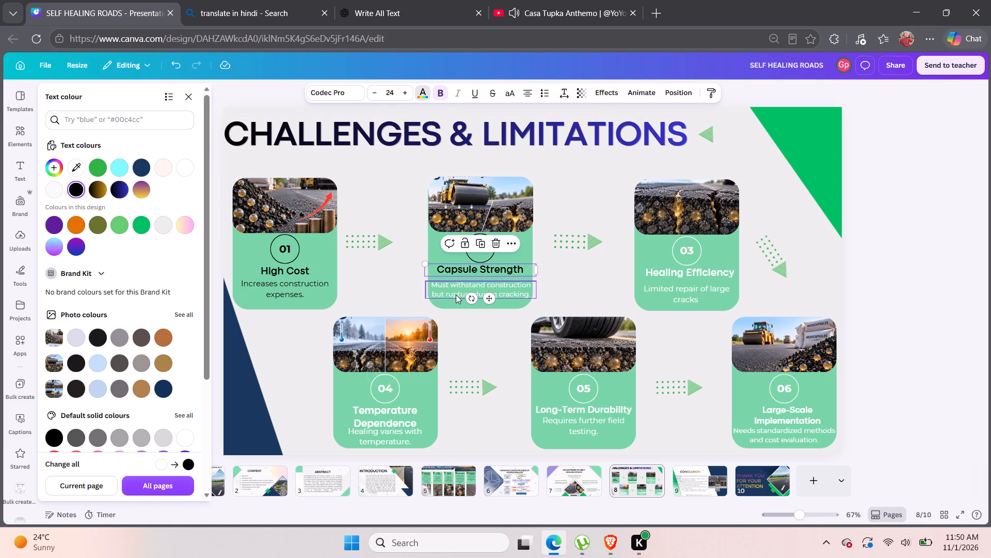
left_click(456, 295)
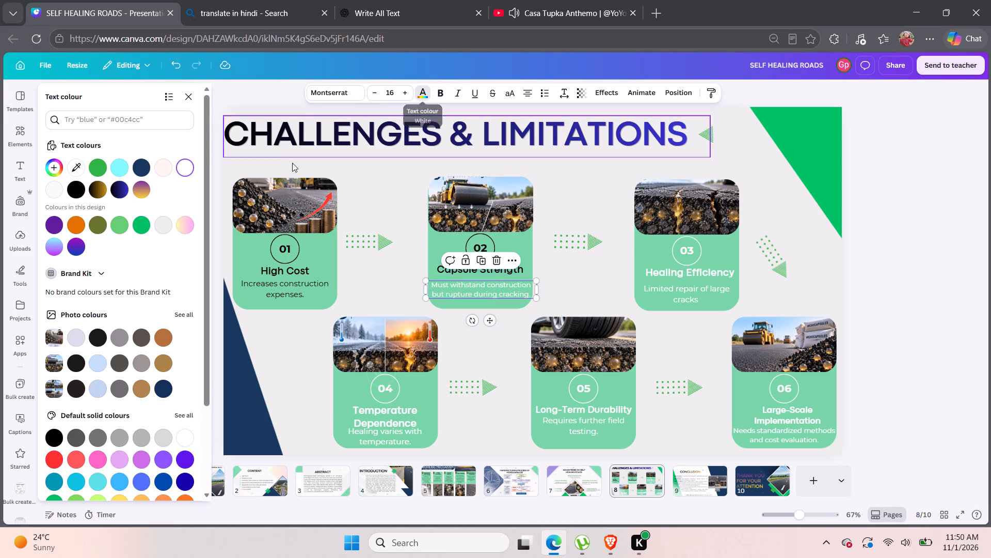
left_click(72, 188)
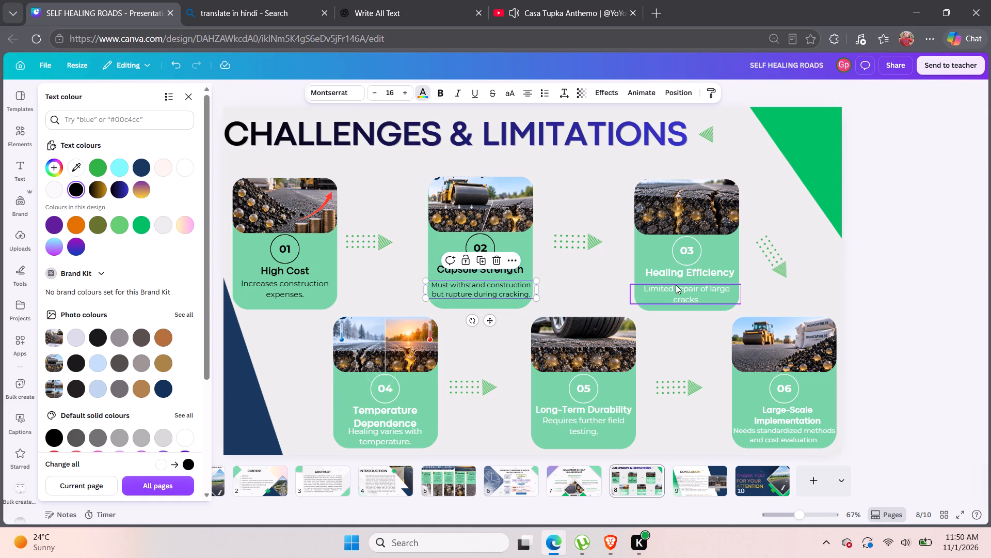
Change the number and the circle outline of the 03 badge on page 8's "Healing Efficiency" card to black.
left_click(686, 257)
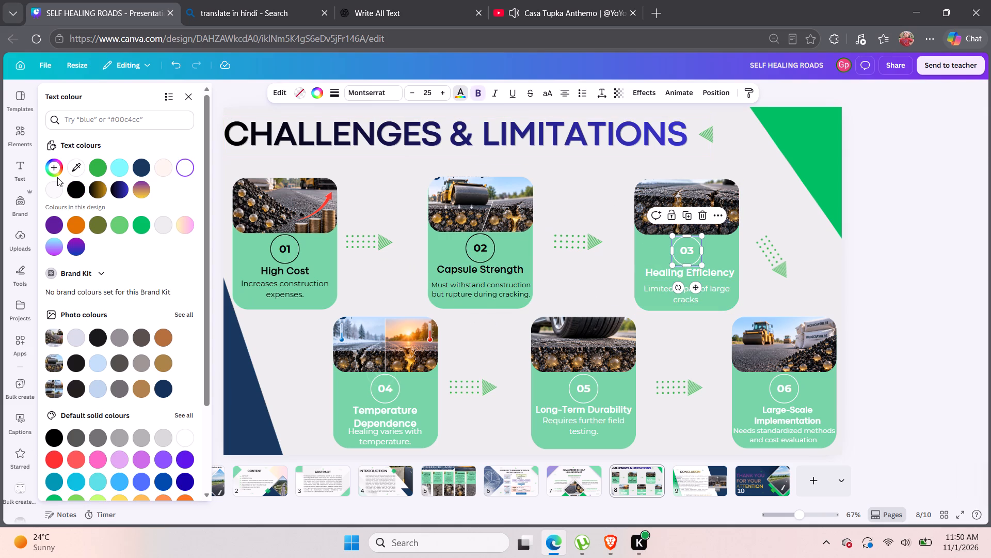
left_click(74, 191)
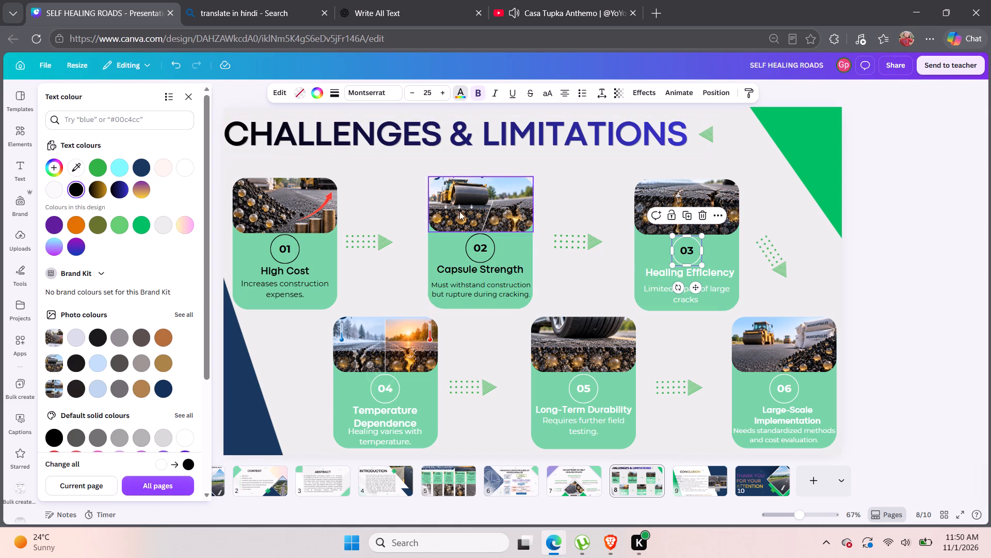
left_click(318, 93)
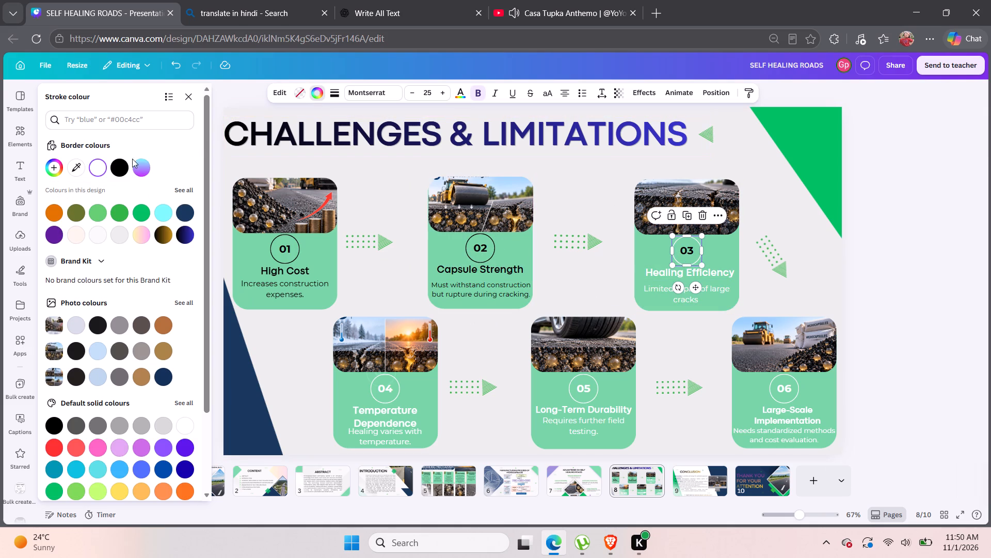
left_click(116, 165)
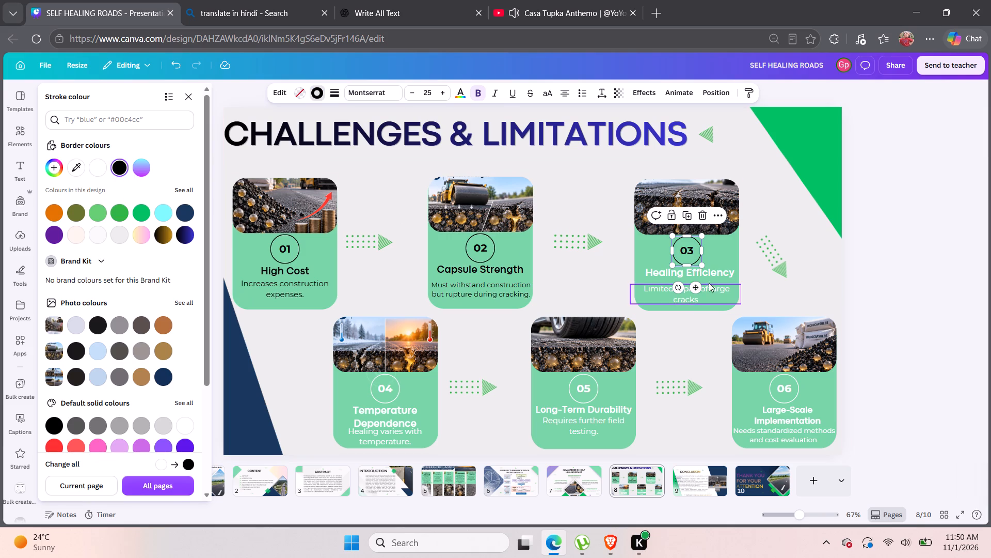
Change the "Healing Efficiency" heading and its description text on page 8 to black.
left_click(713, 277)
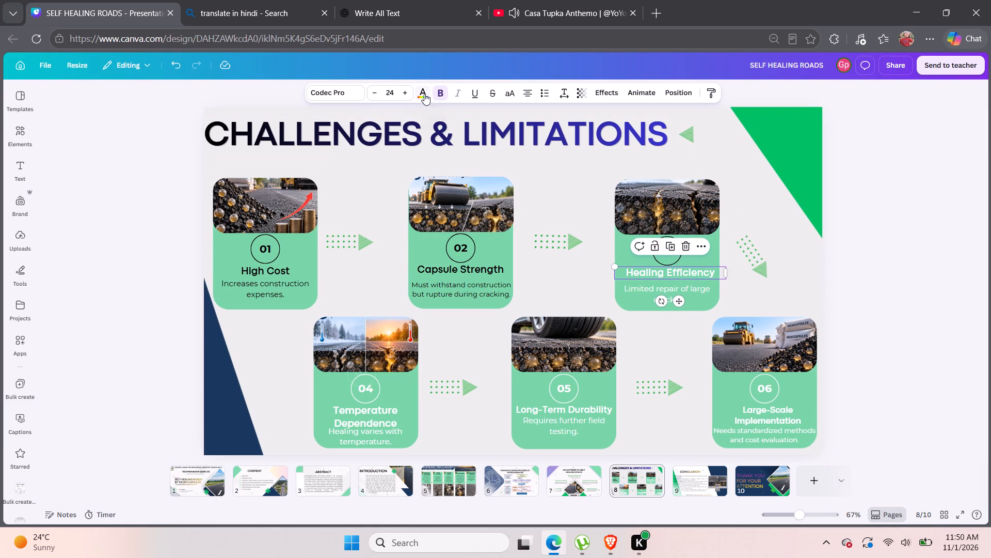
left_click(423, 94)
left_click(76, 194)
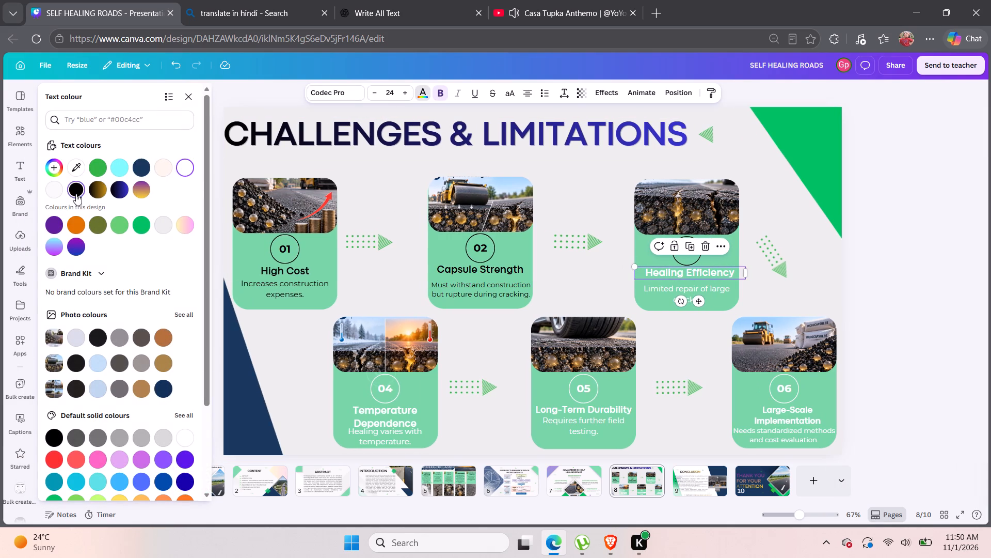
left_click(699, 295)
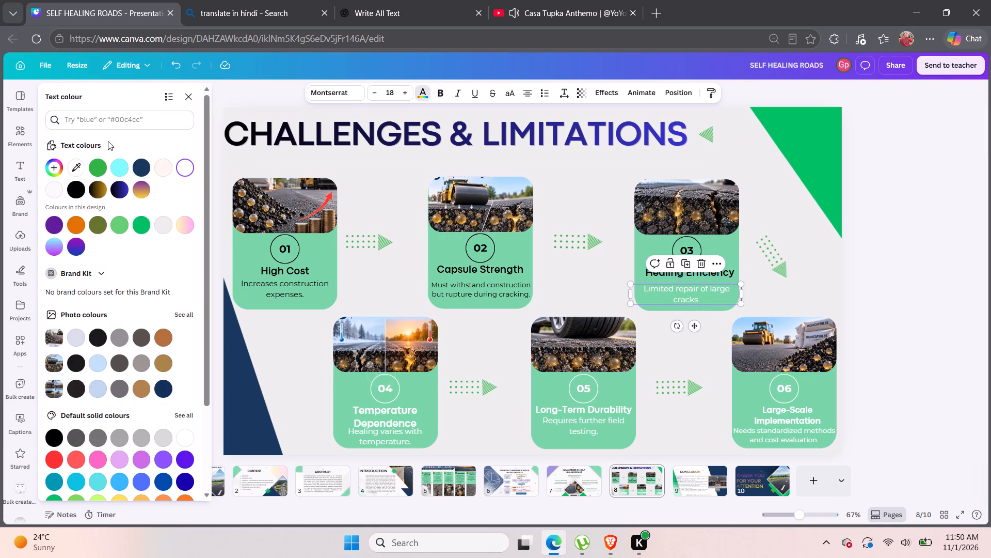
left_click(74, 191)
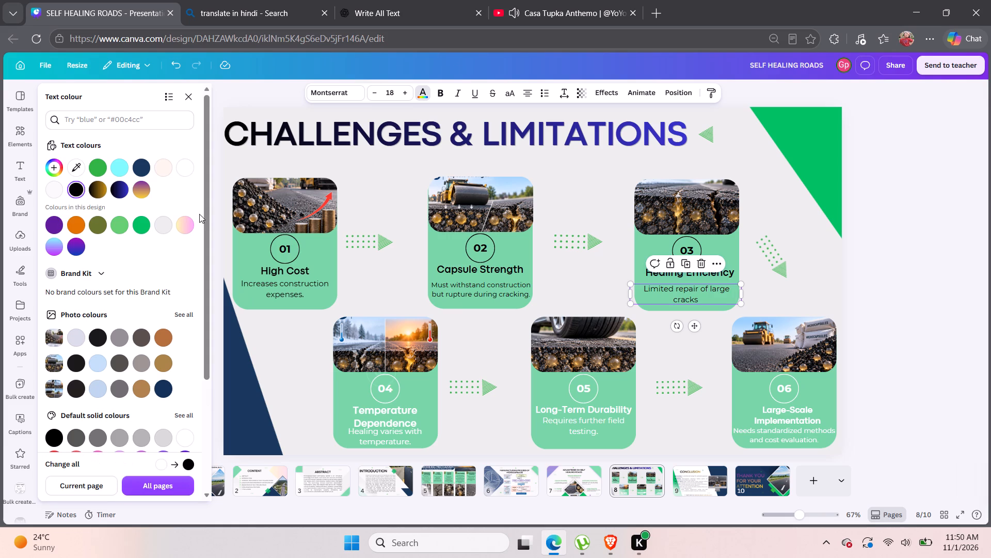
Change the heading, the 04 badge number and the description text of page 8's "Temperature Dependence" card to black.
left_click(382, 420)
left_click(73, 190)
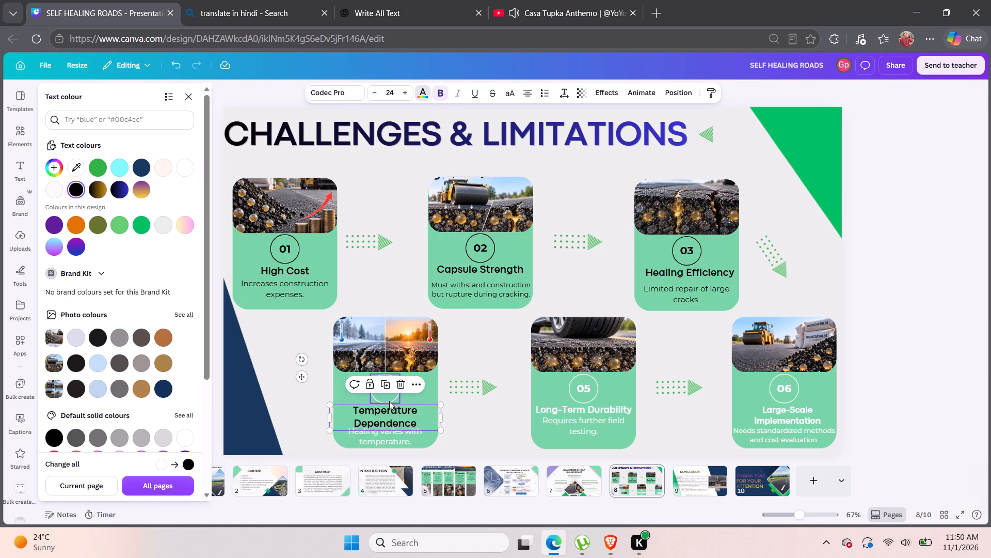
left_click(389, 401)
left_click(72, 181)
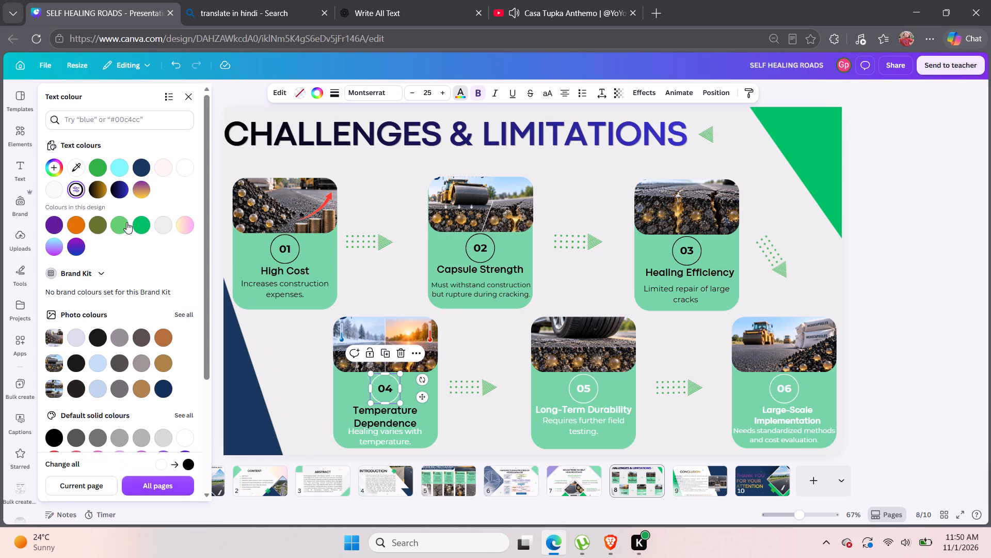
left_click(396, 446)
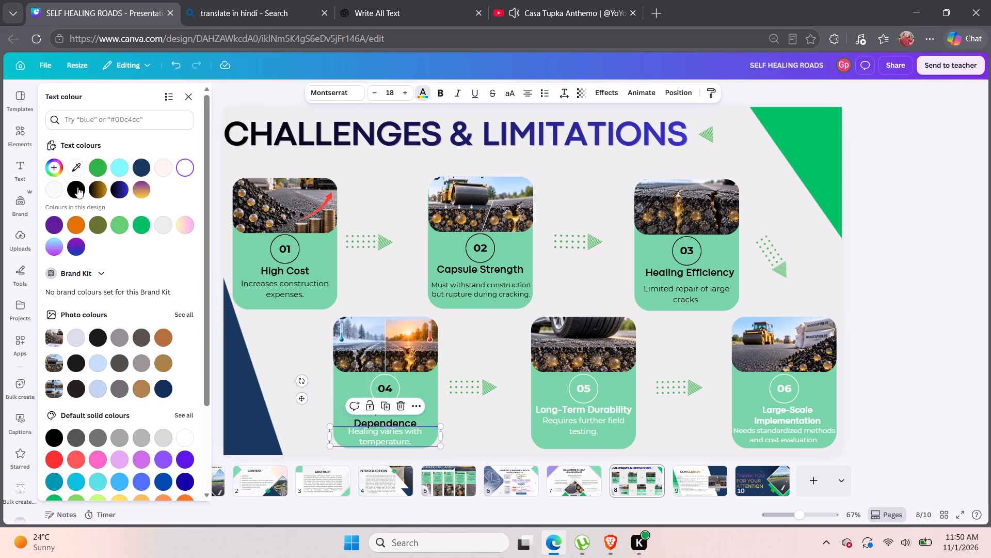
left_click(72, 187)
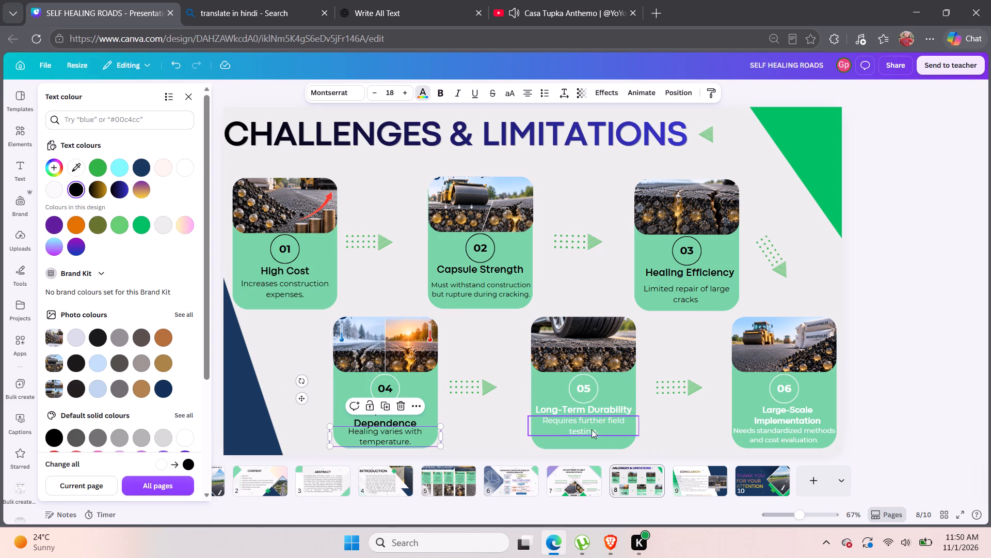
Change the description, heading and 05 badge number of page 8's "Long-Term Durability" card to black.
left_click(577, 421)
left_click(77, 188)
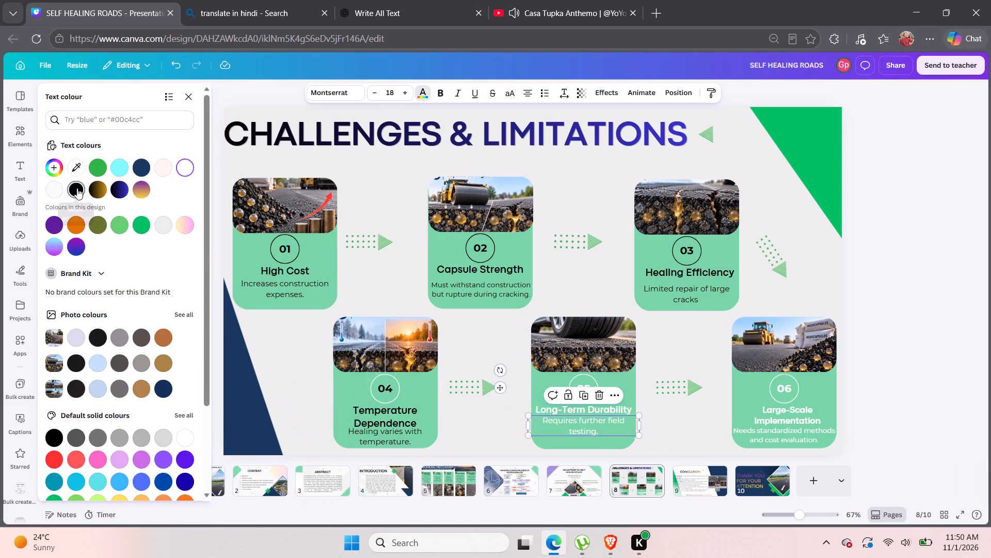
left_click(602, 408)
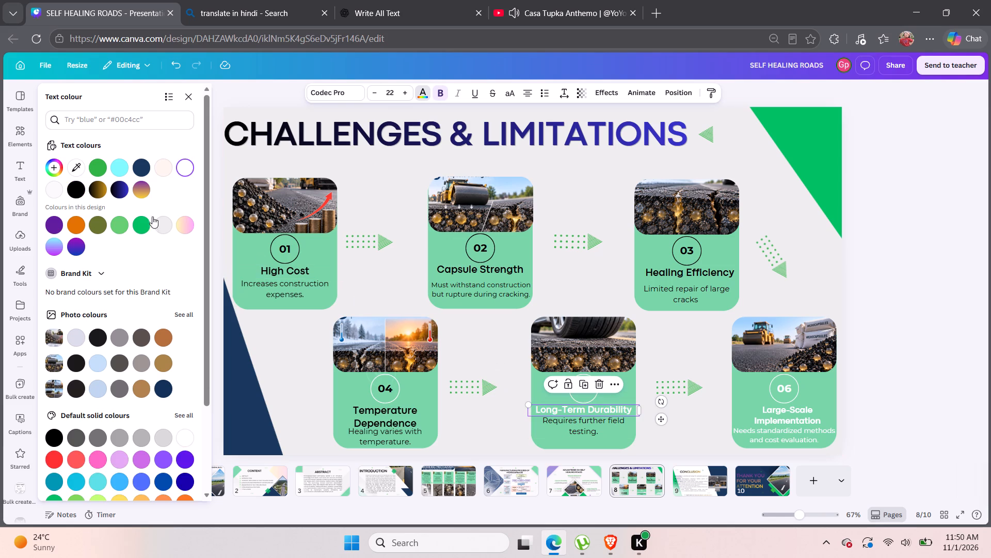
left_click(79, 191)
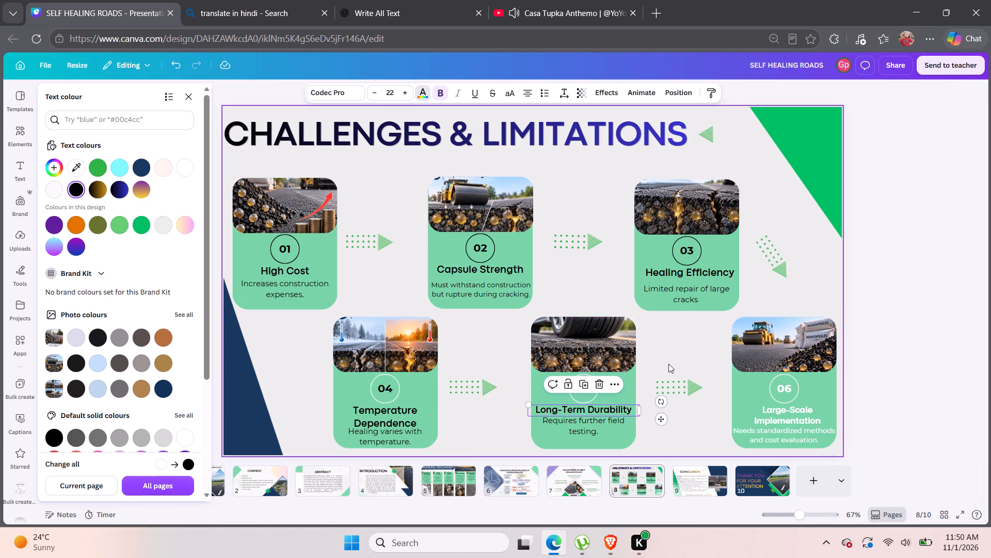
left_click(585, 397)
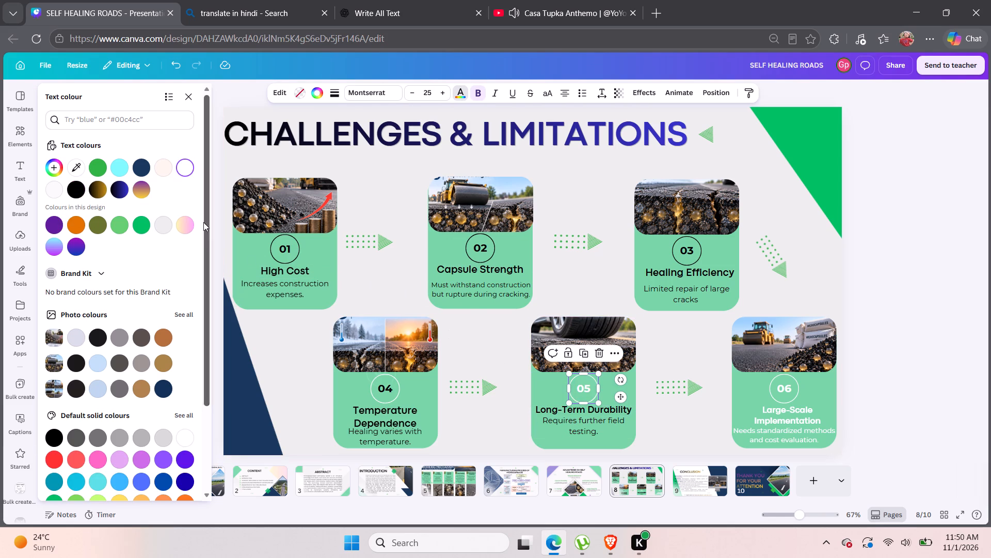
left_click(70, 190)
Change the heading, description and 06 badge number of page 8's "Large-Scale Implementation" card to black.
left_click(803, 421)
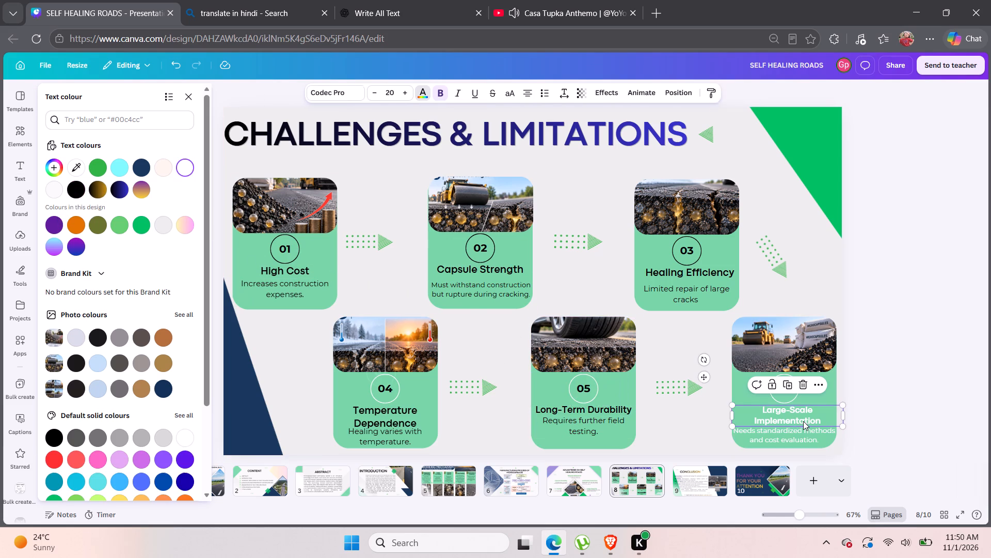
left_click(77, 188)
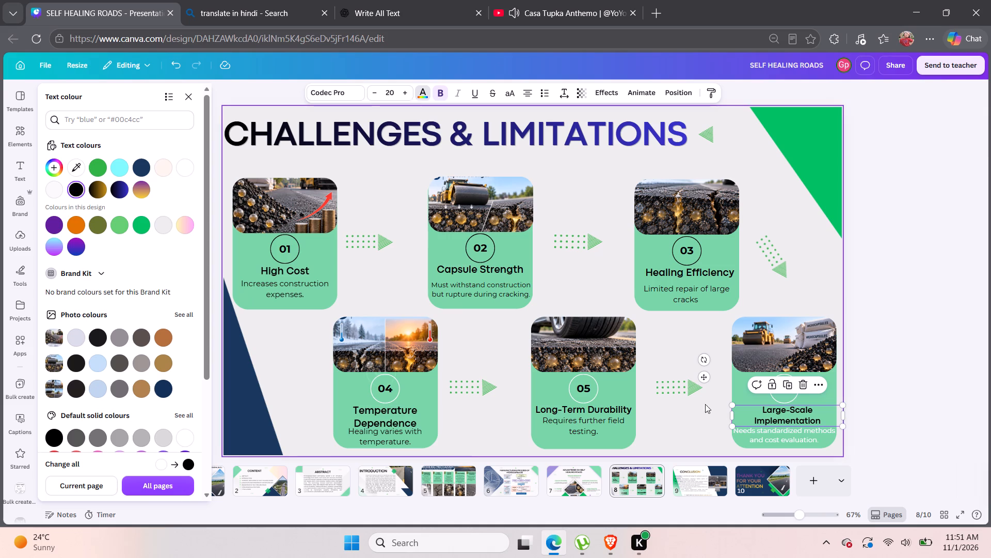
left_click(812, 439)
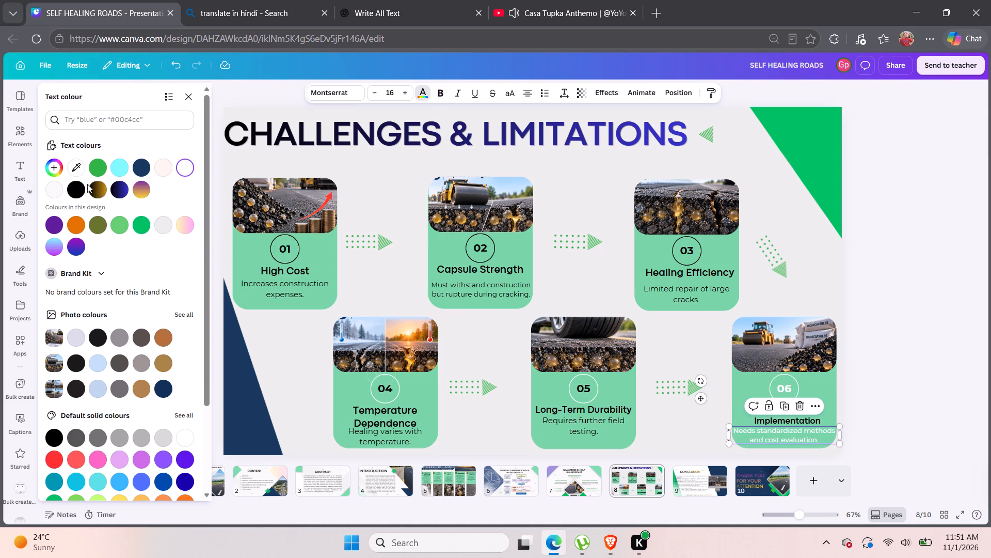
left_click(74, 185)
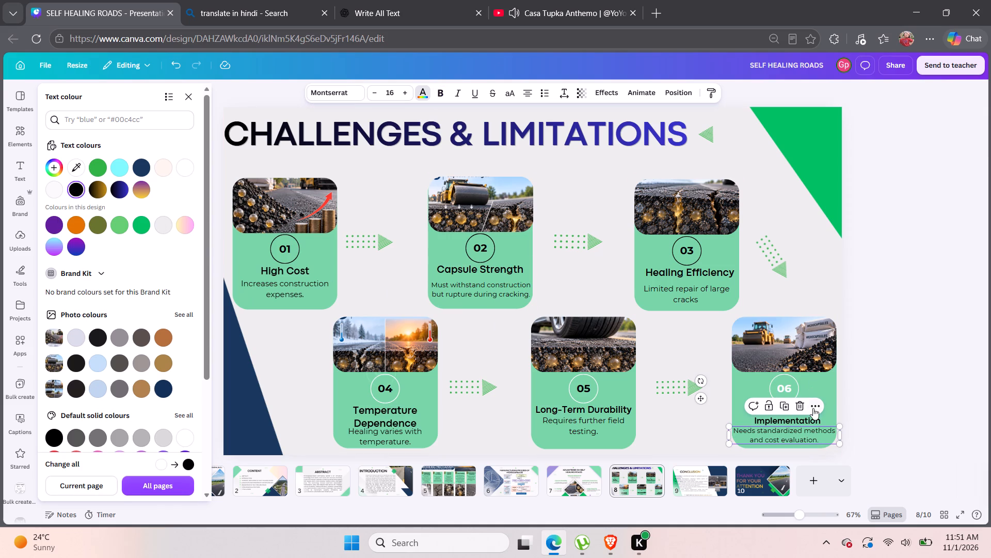
left_click(791, 386)
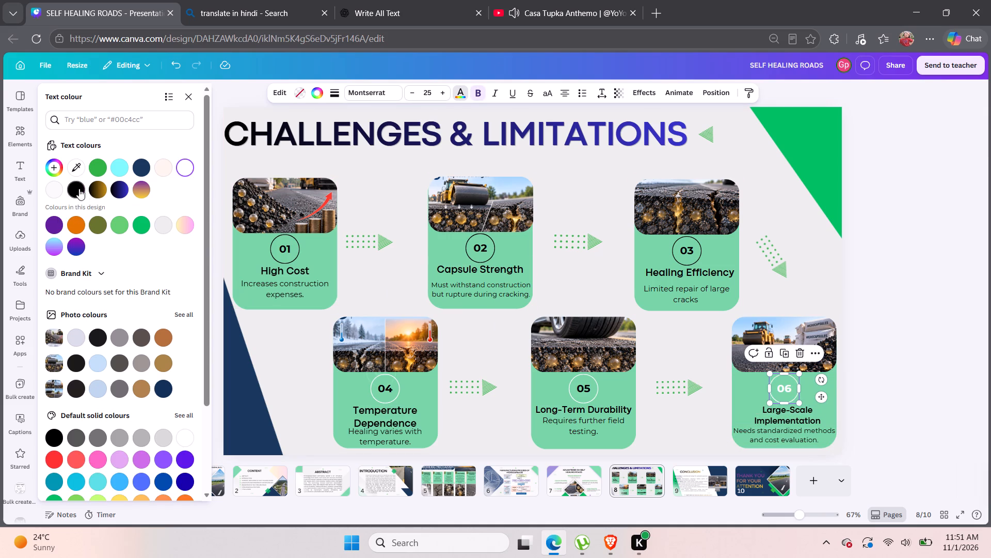
left_click(75, 187)
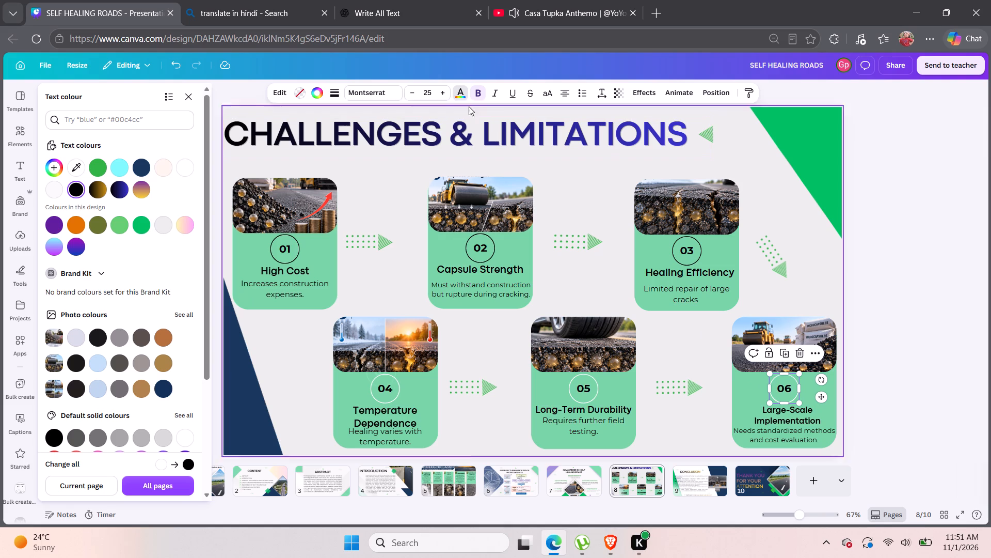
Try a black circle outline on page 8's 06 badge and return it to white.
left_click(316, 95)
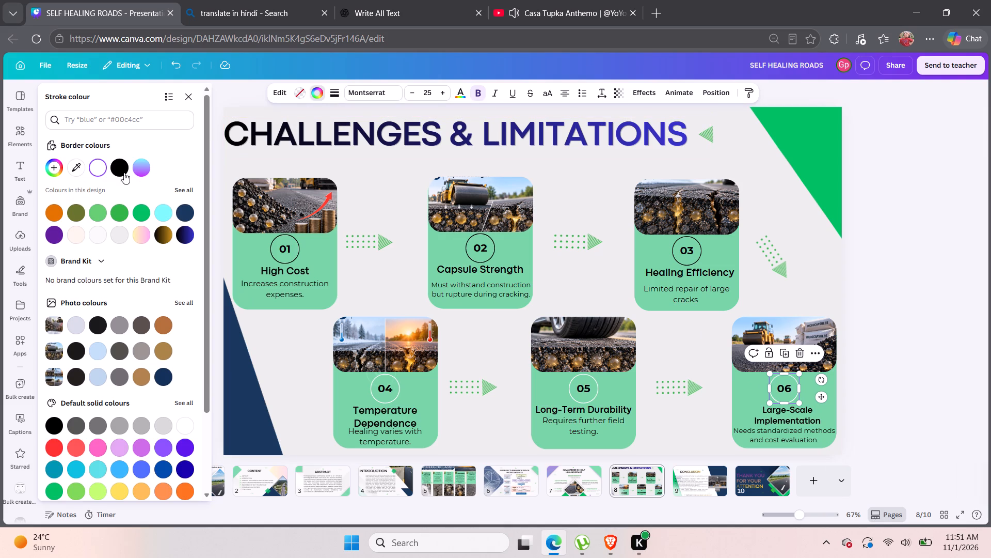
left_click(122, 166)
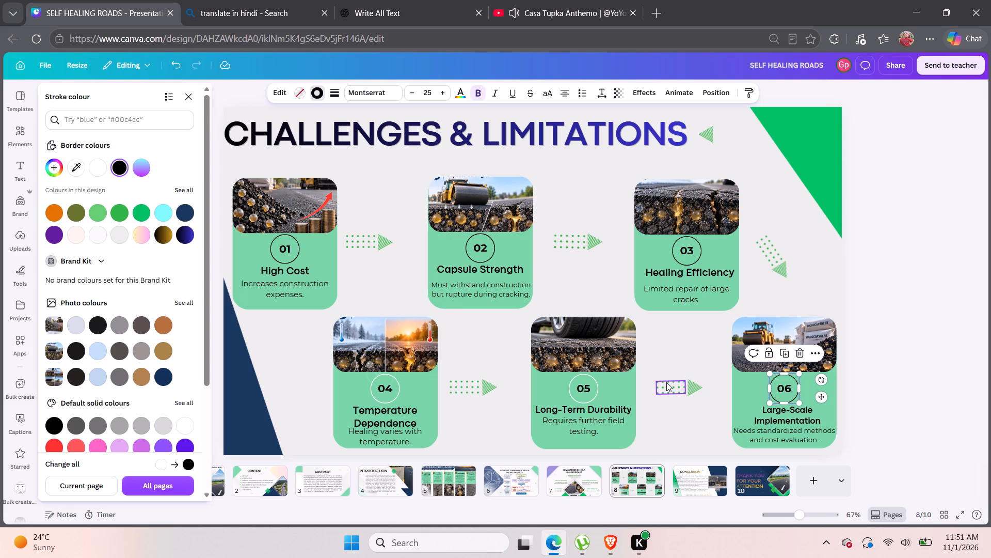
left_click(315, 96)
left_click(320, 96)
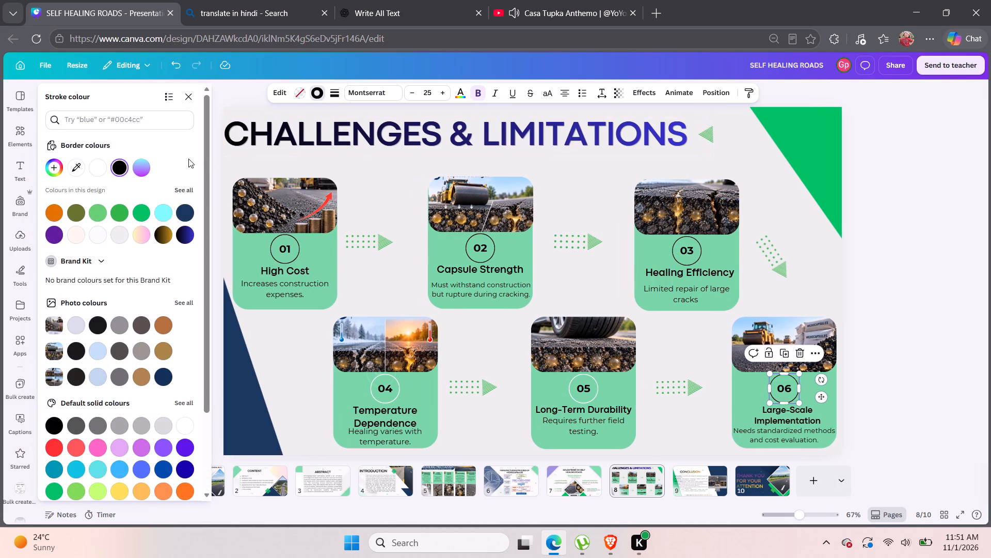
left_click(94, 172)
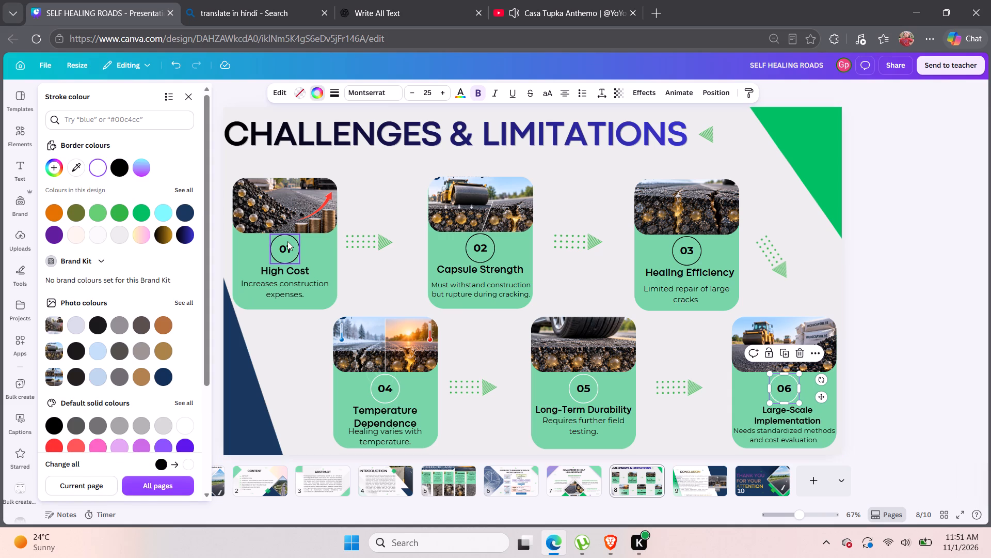
Change the circle outlines of the 01, 02 and 03 badges on page 8 to white.
left_click(287, 244)
left_click(314, 94)
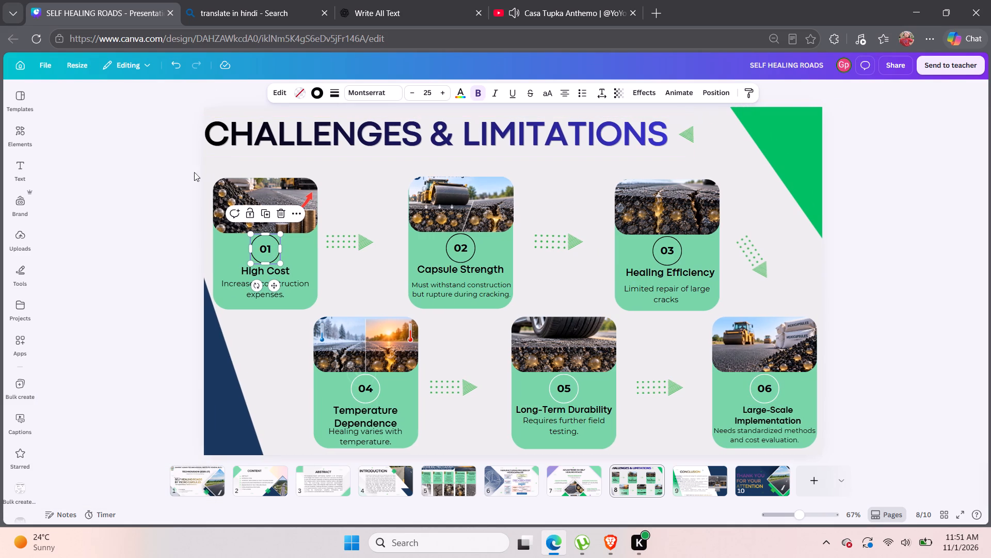
left_click(317, 98)
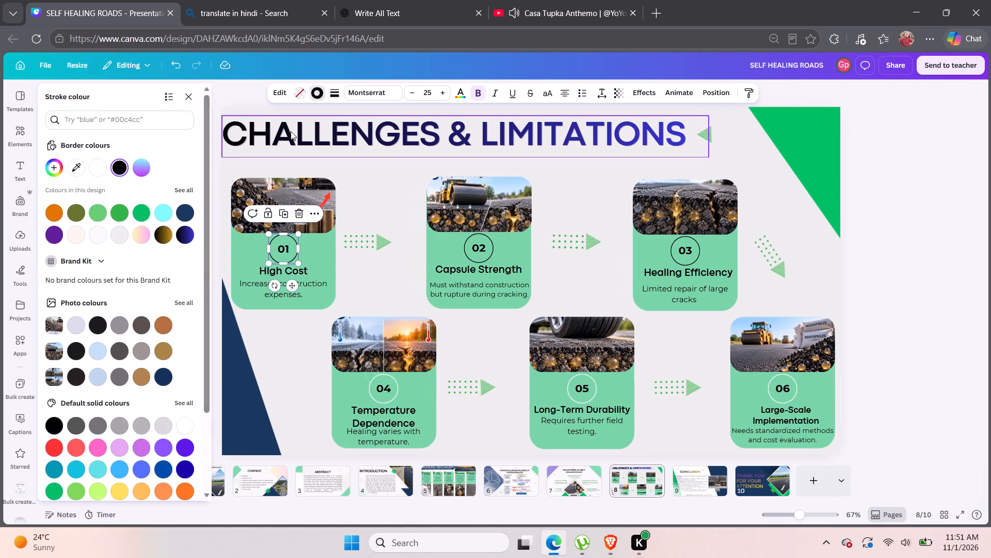
left_click(102, 166)
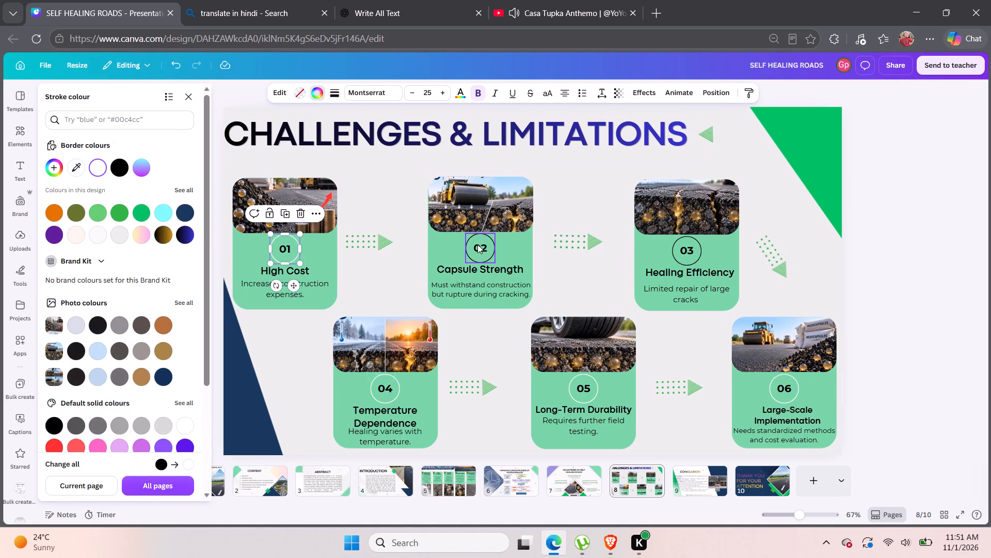
left_click(475, 247)
left_click(90, 164)
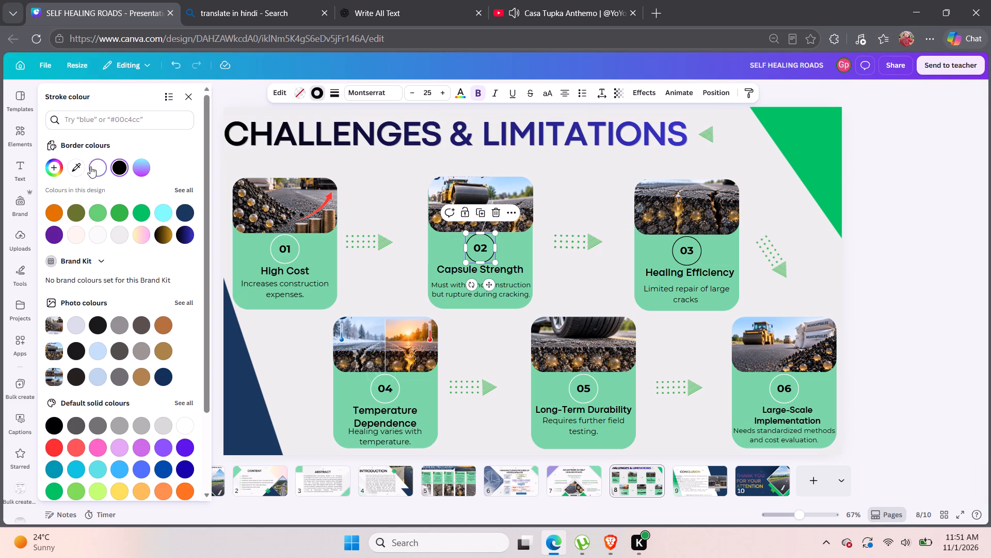
left_click(681, 251)
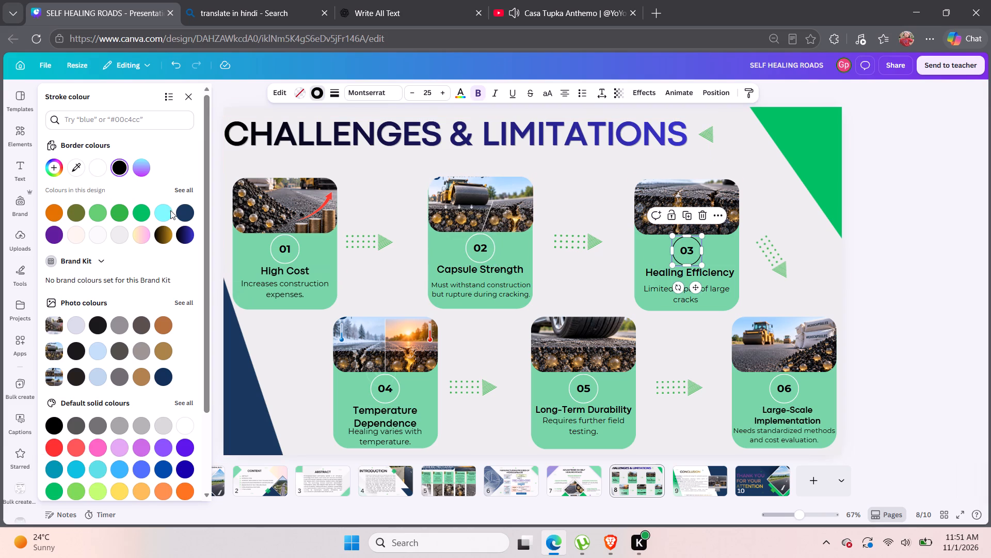
left_click(98, 166)
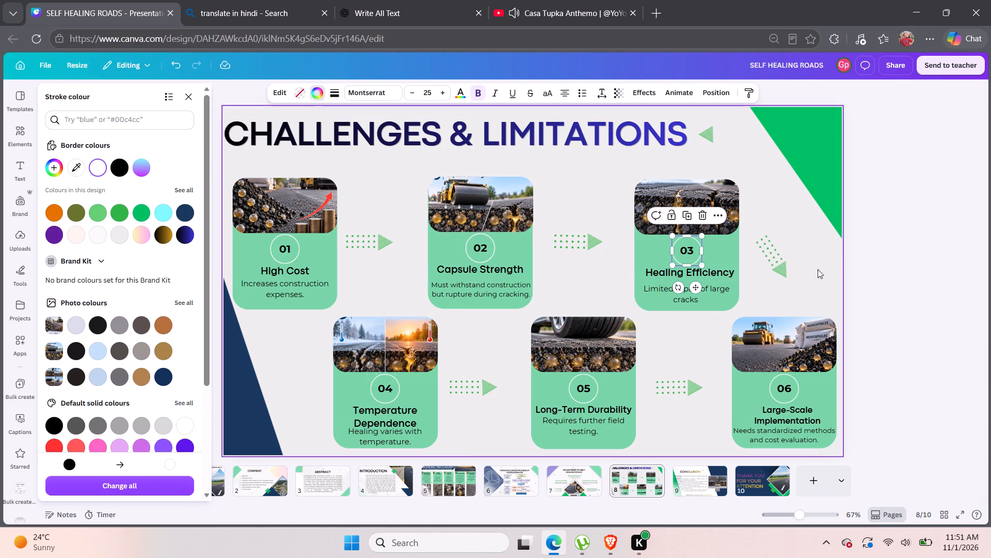
Set the transparency of the green corner triangle on page 8 to 50.
left_click(794, 161)
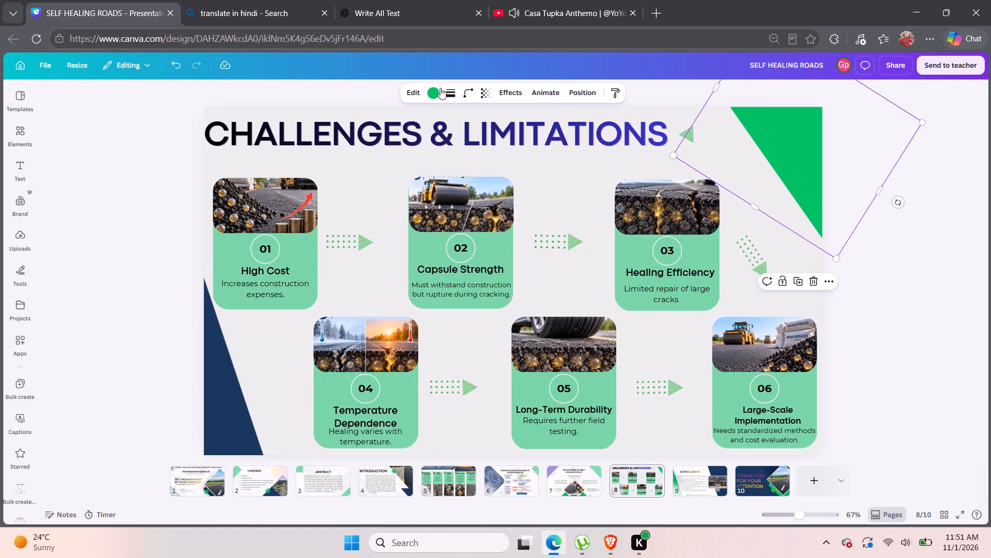
left_click(487, 90)
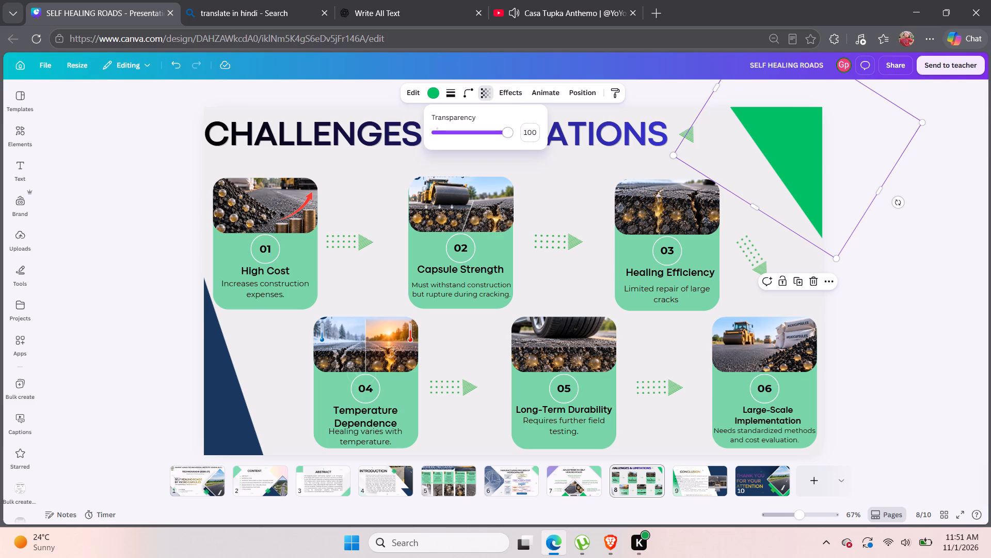
left_click_drag(506, 139, 486, 146)
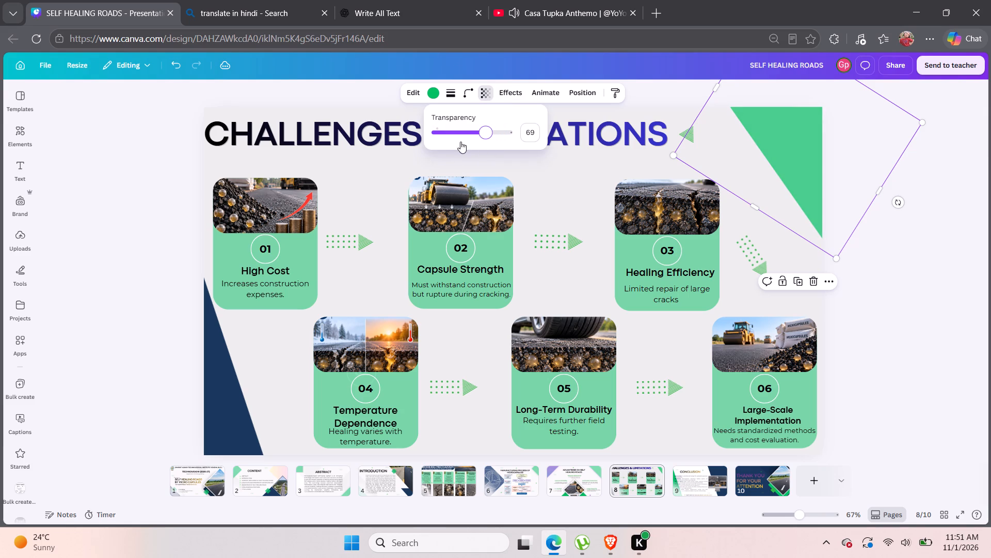
left_click_drag(481, 136, 474, 137)
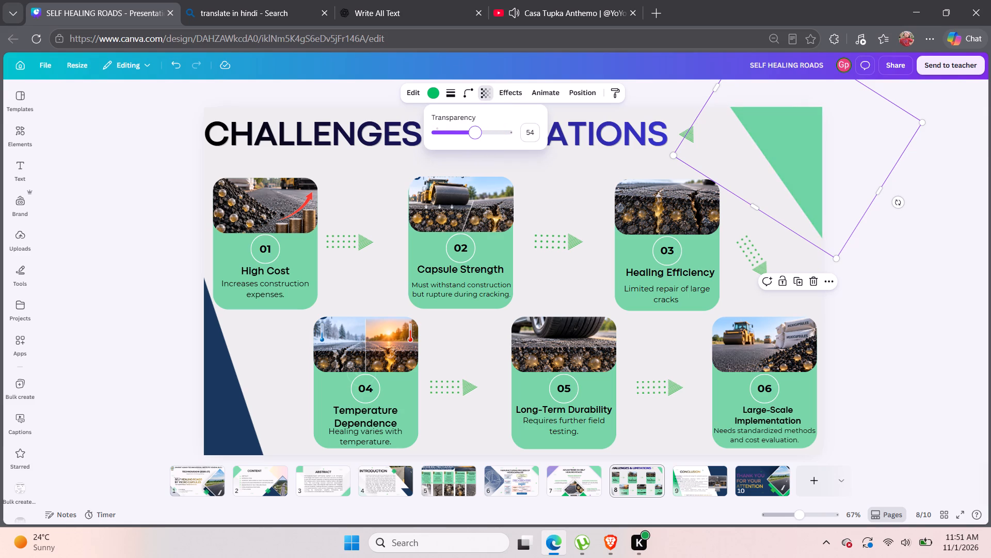
left_click_drag(474, 137, 473, 137)
double_click(473, 137)
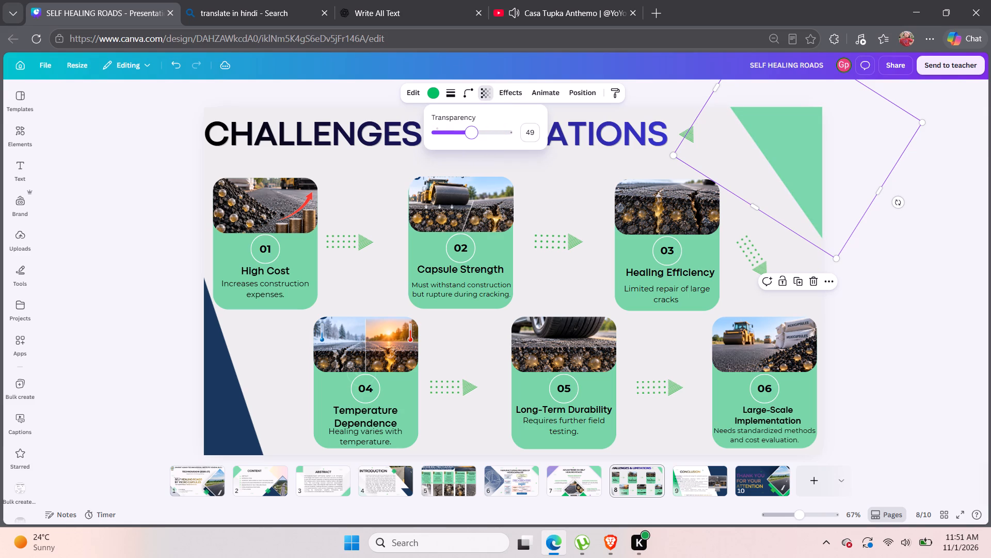
left_click_drag(468, 137, 473, 137)
triple_click(473, 137)
left_click(684, 87)
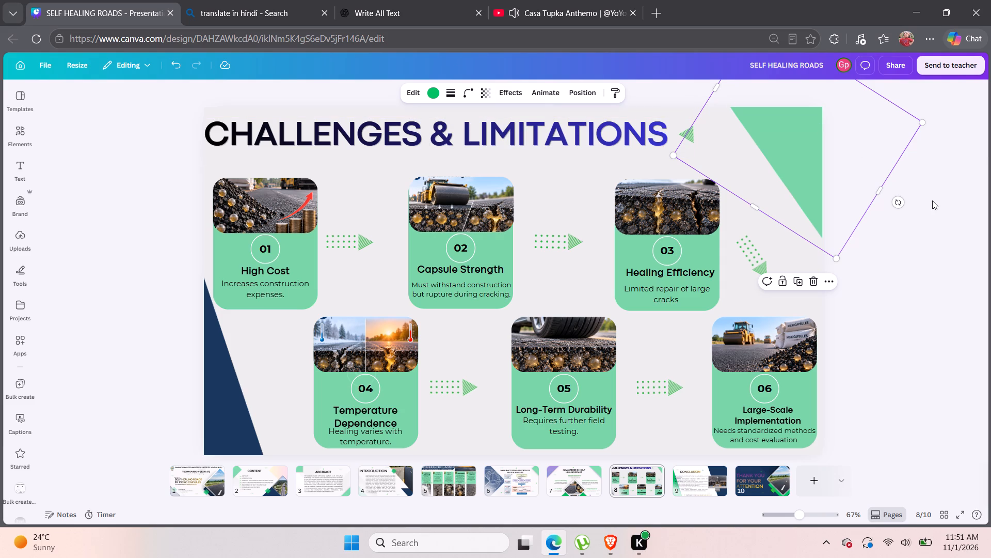
left_click(932, 202)
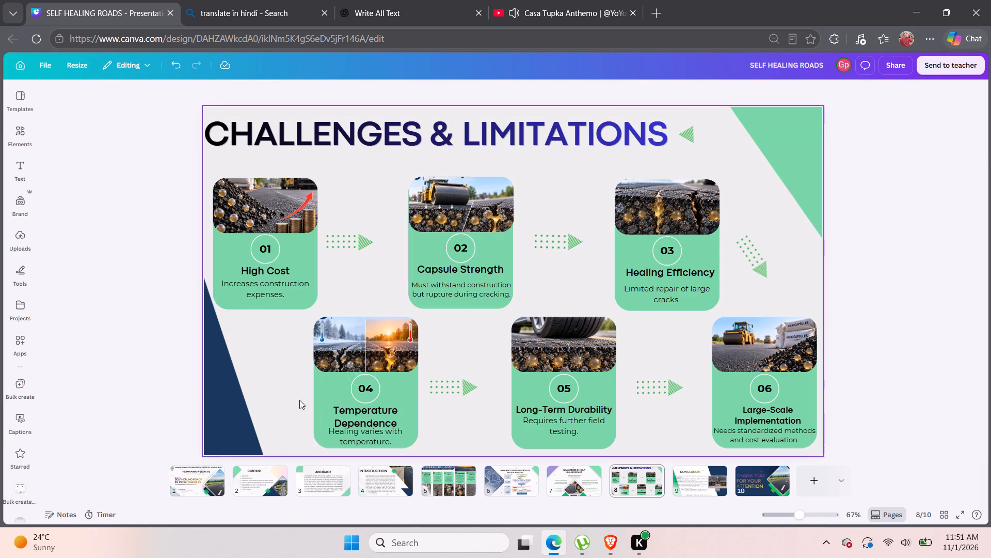
Set the transparency of the navy corner triangle on page 8 to 90.
left_click(241, 427)
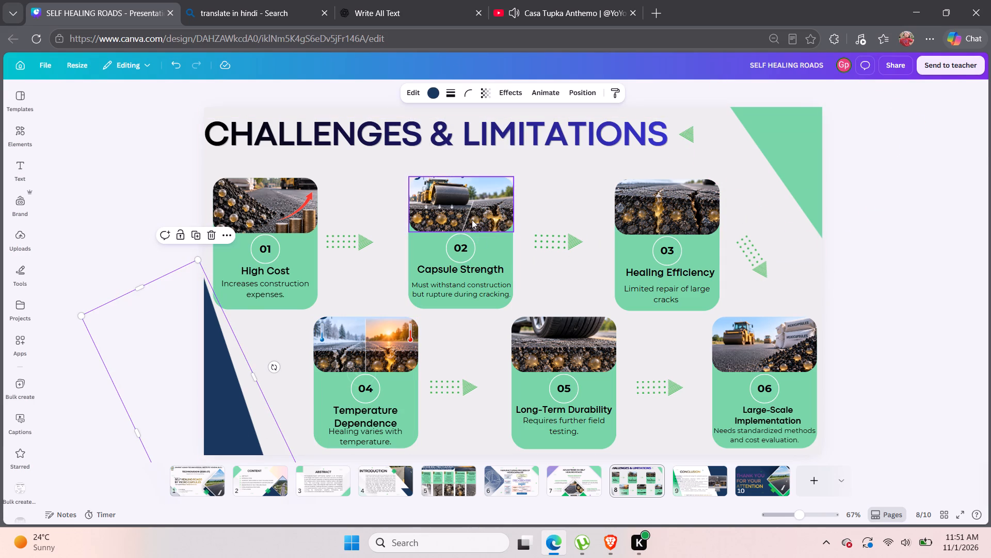
left_click(482, 91)
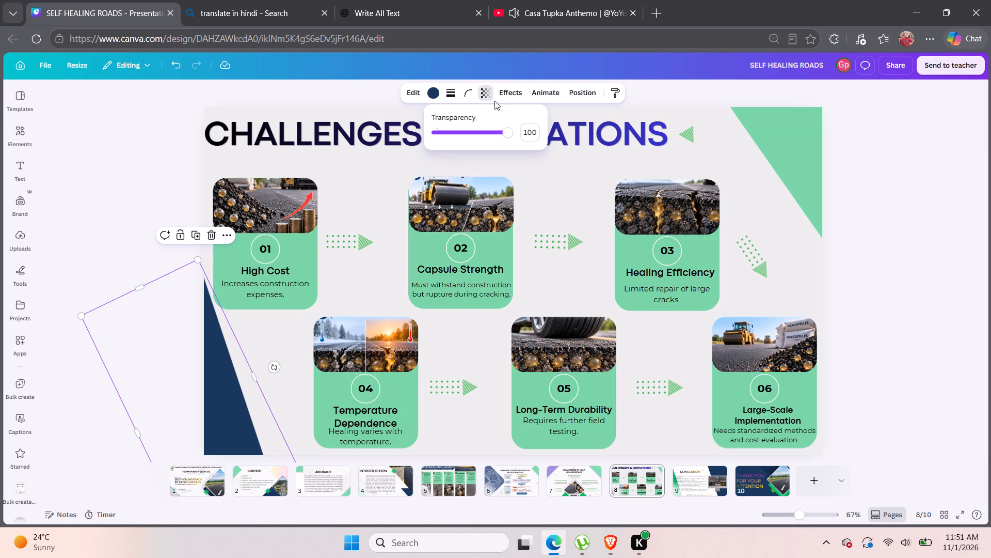
left_click(508, 138)
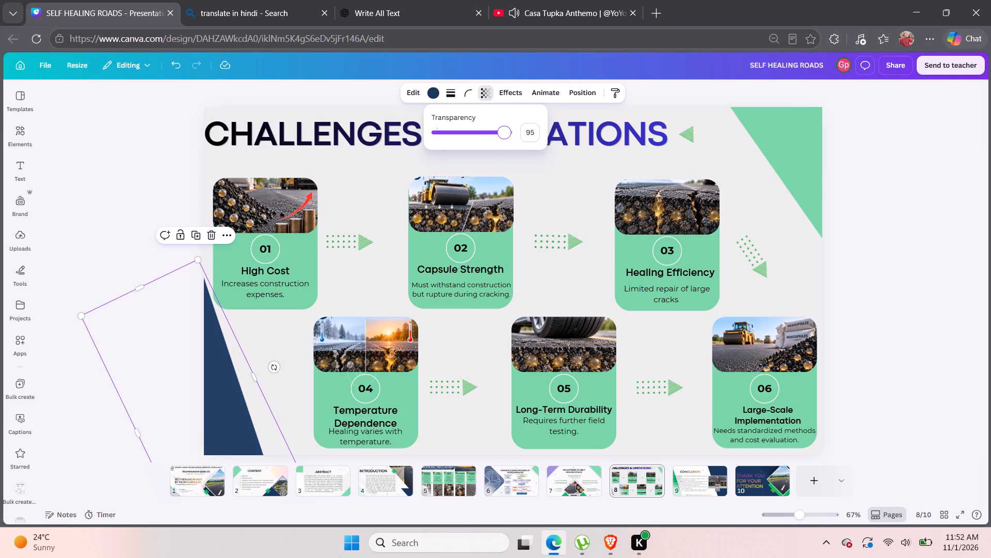
left_click(501, 137)
left_click(501, 137)
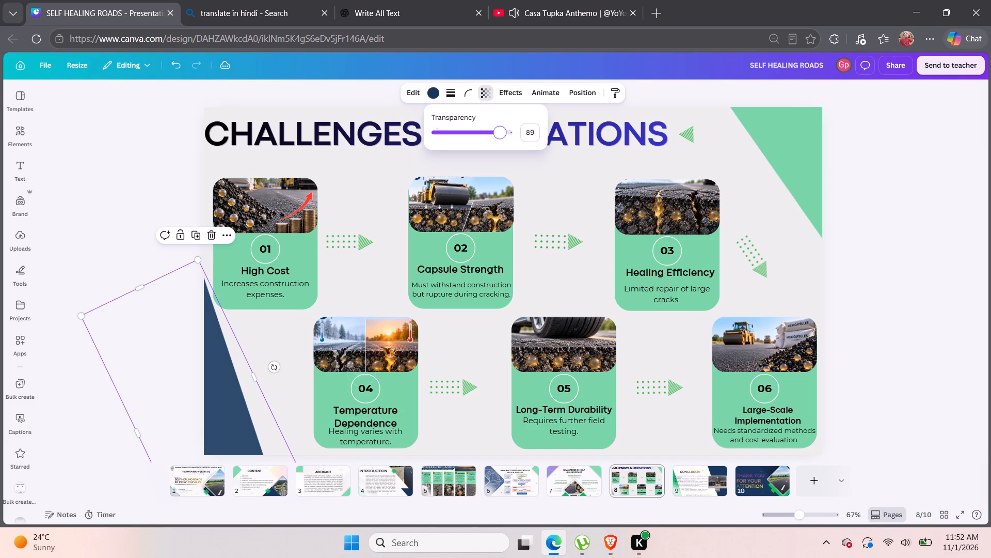
left_click(500, 135)
left_click(885, 185)
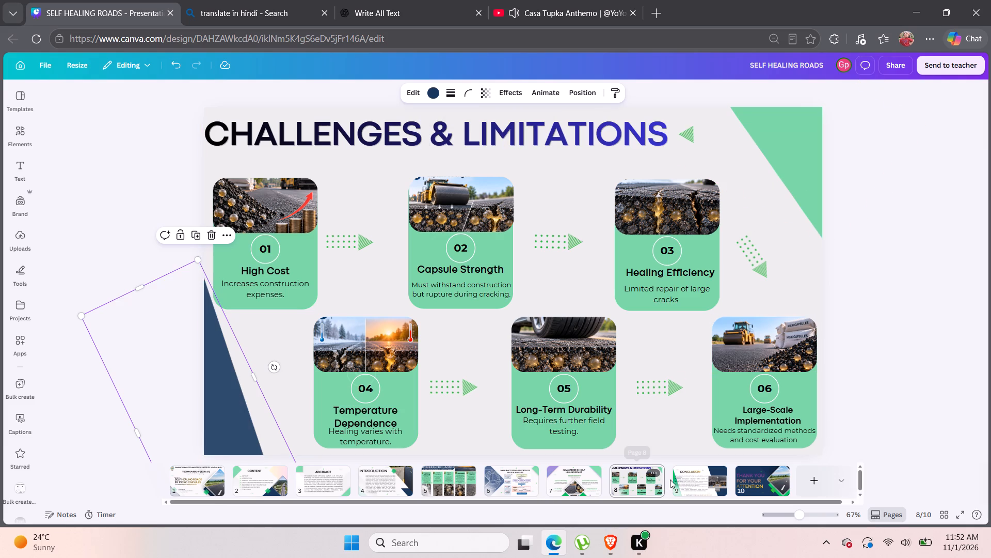
Set the transparency of the navy background shape on page 9's Conclusion slide to 90.
left_click(688, 480)
left_click(675, 187)
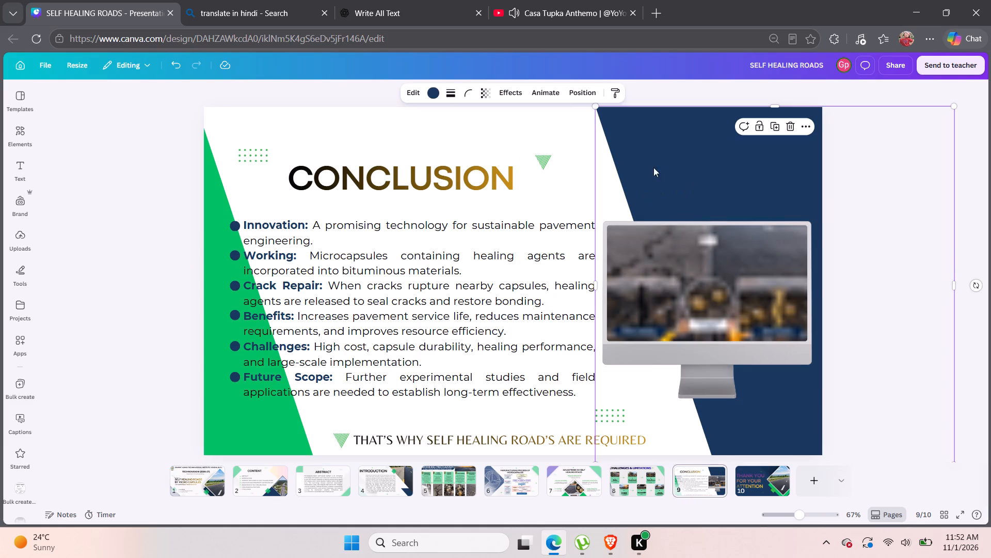
left_click(481, 95)
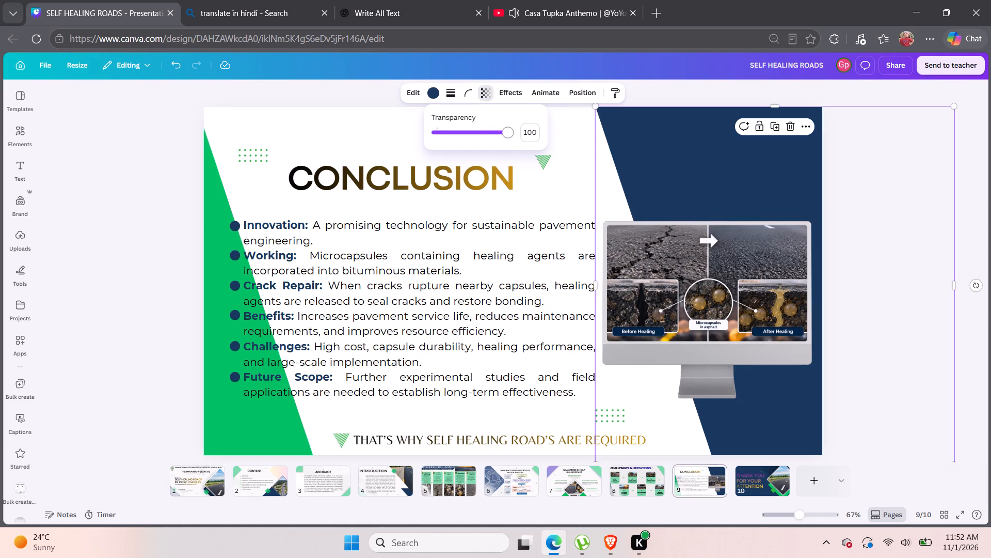
left_click_drag(506, 133, 501, 133)
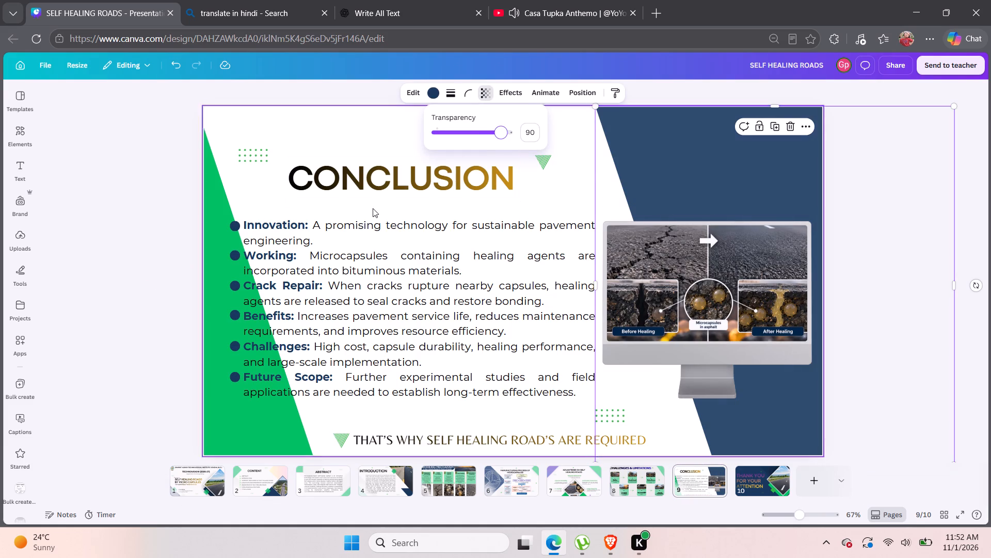
Set the transparency of the green triangle behind the bullet points on page 9 to 50.
left_click(215, 204)
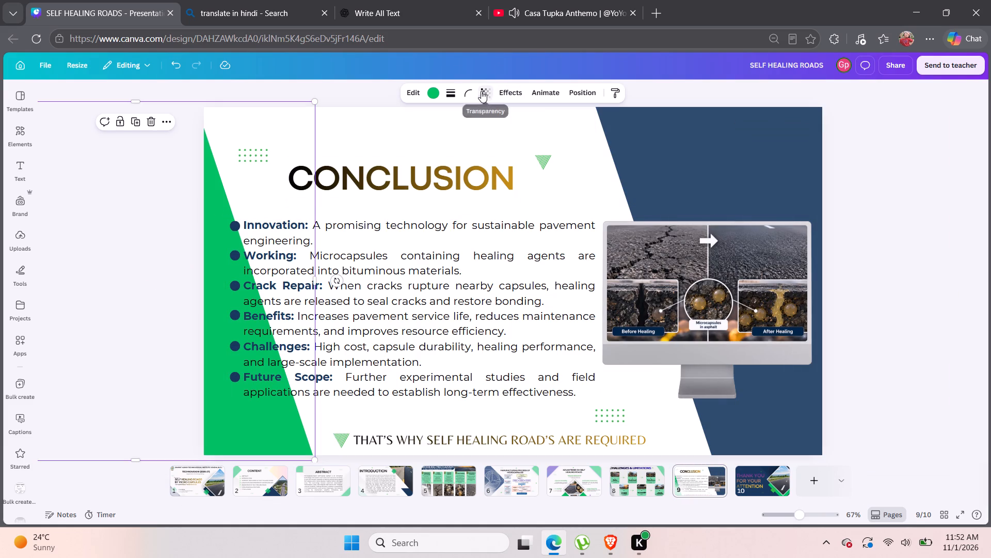
left_click(481, 91)
left_click_drag(504, 139, 485, 139)
triple_click(485, 139)
double_click(485, 139)
triple_click(482, 139)
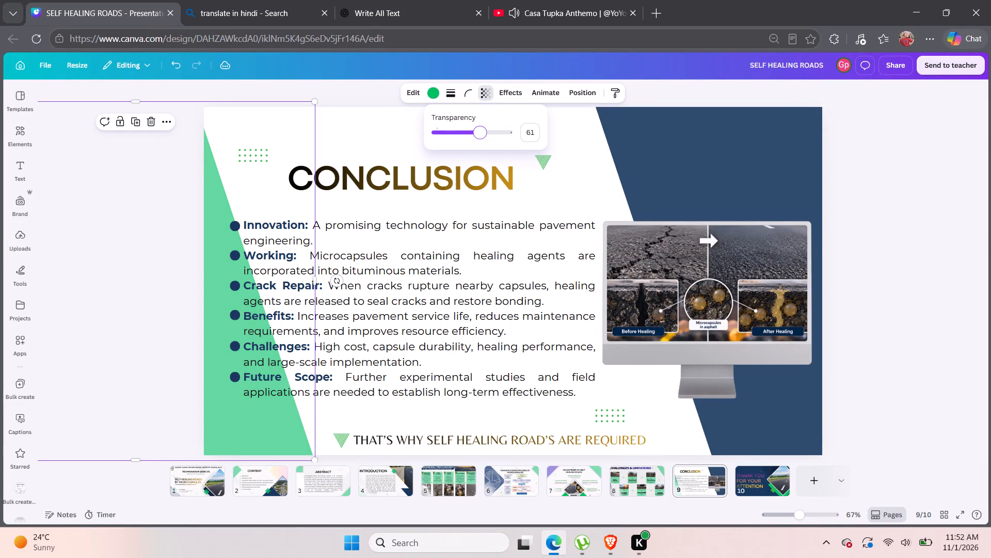
left_click(480, 140)
double_click(474, 140)
triple_click(471, 140)
double_click(471, 140)
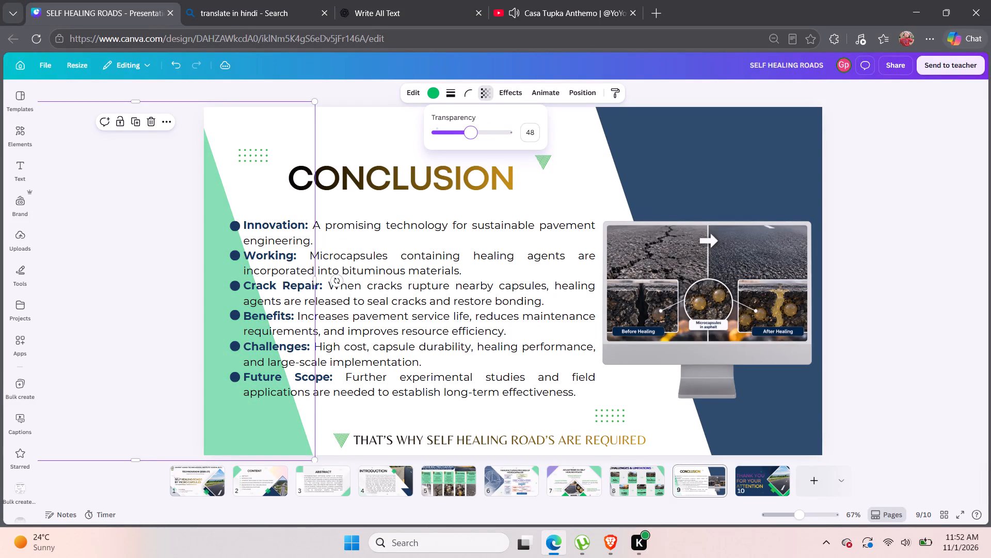
triple_click(474, 140)
left_click(472, 141)
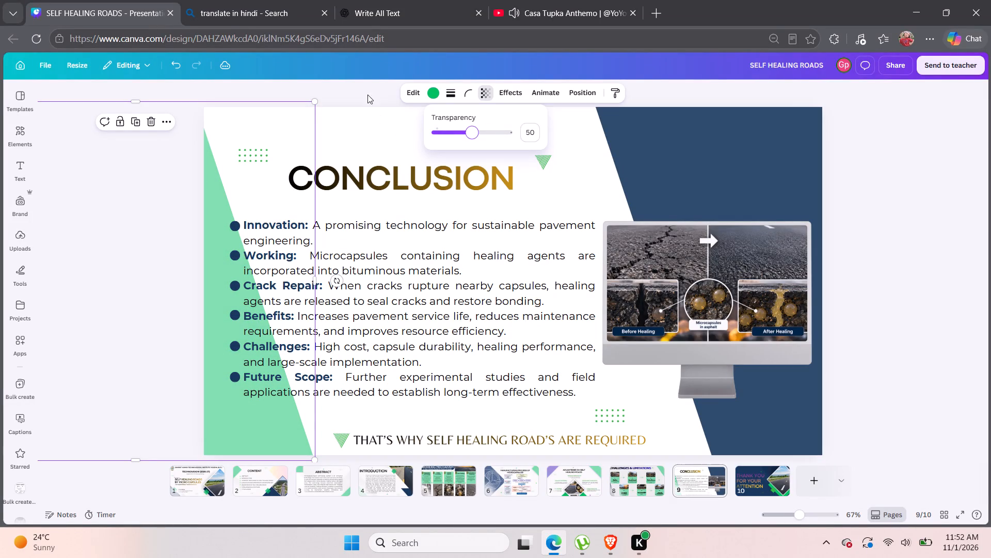
left_click(360, 80)
left_click(362, 86)
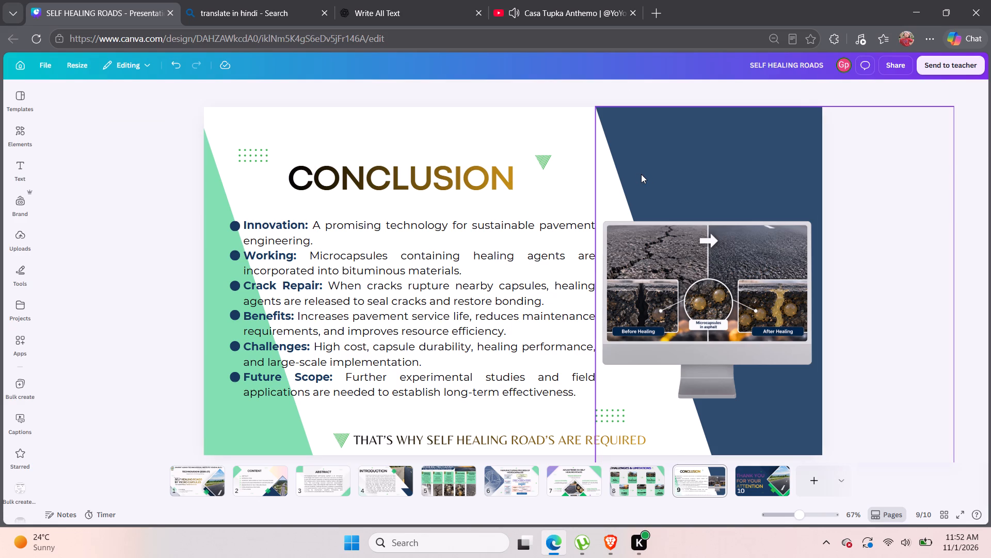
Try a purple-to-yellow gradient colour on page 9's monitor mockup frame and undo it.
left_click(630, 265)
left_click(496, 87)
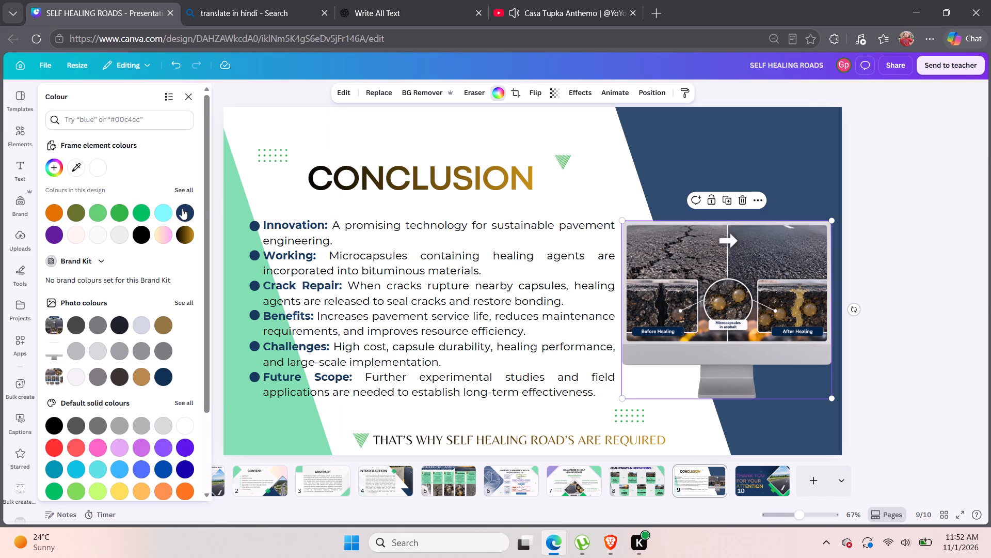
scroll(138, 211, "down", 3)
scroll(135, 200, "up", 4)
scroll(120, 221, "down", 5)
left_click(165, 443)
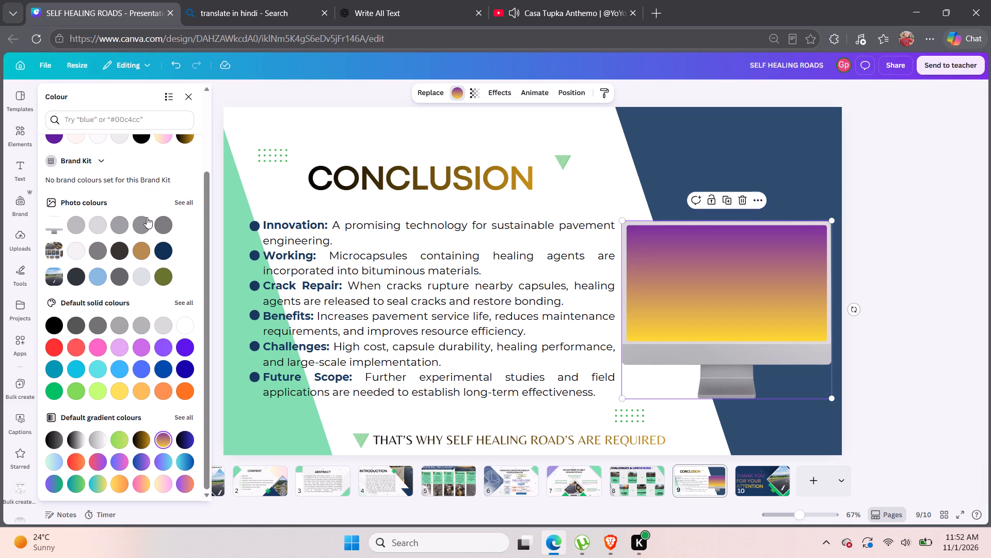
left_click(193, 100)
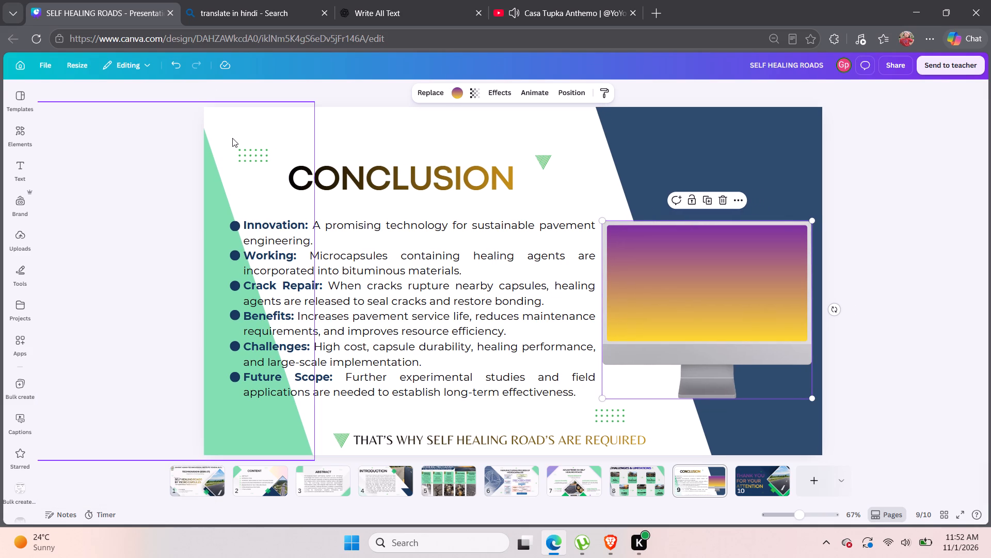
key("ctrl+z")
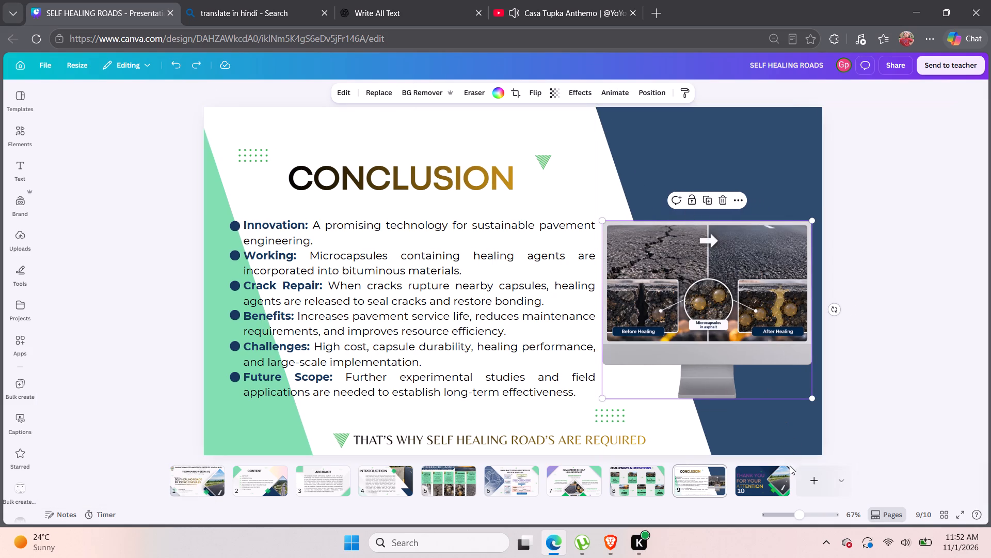
Set the transparency of the small green diamond on page 10's thank-you slide to 86.
left_click(761, 485)
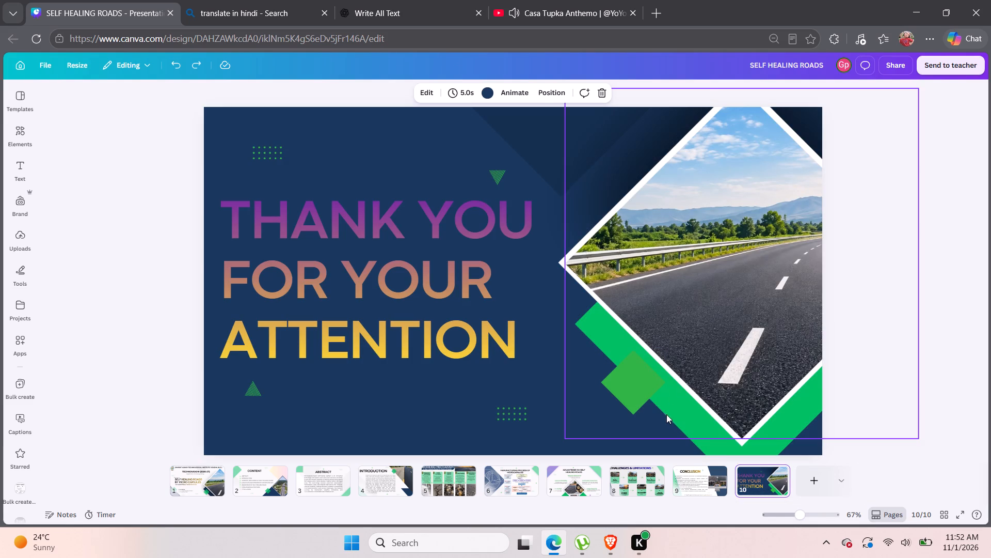
left_click(663, 416)
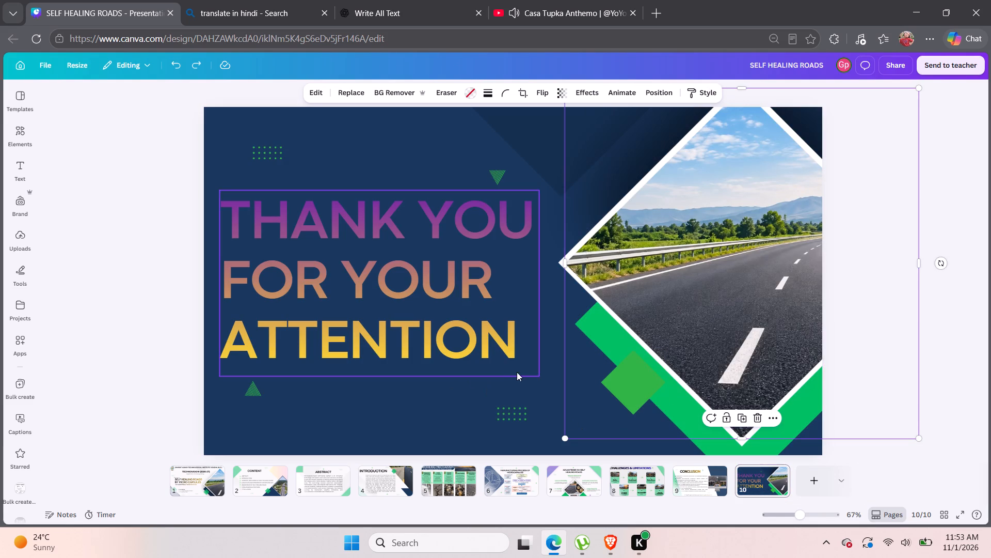
left_click(618, 407)
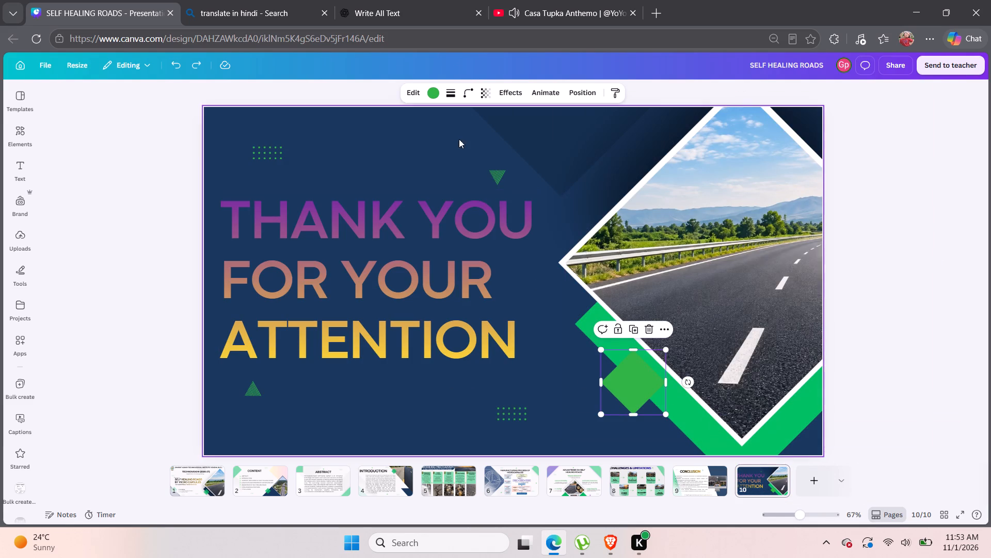
left_click(486, 98)
left_click_drag(510, 139, 506, 138)
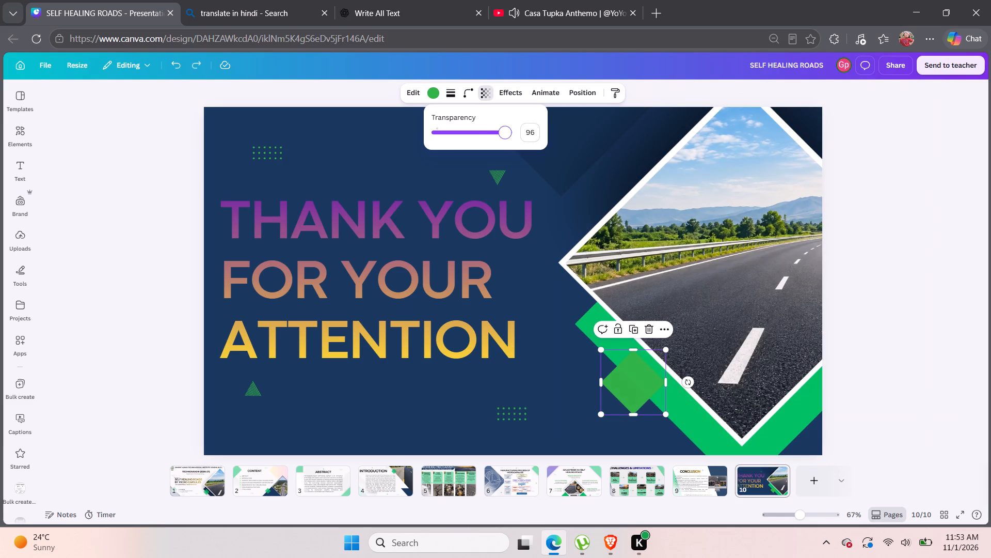
left_click_drag(506, 138, 499, 138)
left_click(499, 138)
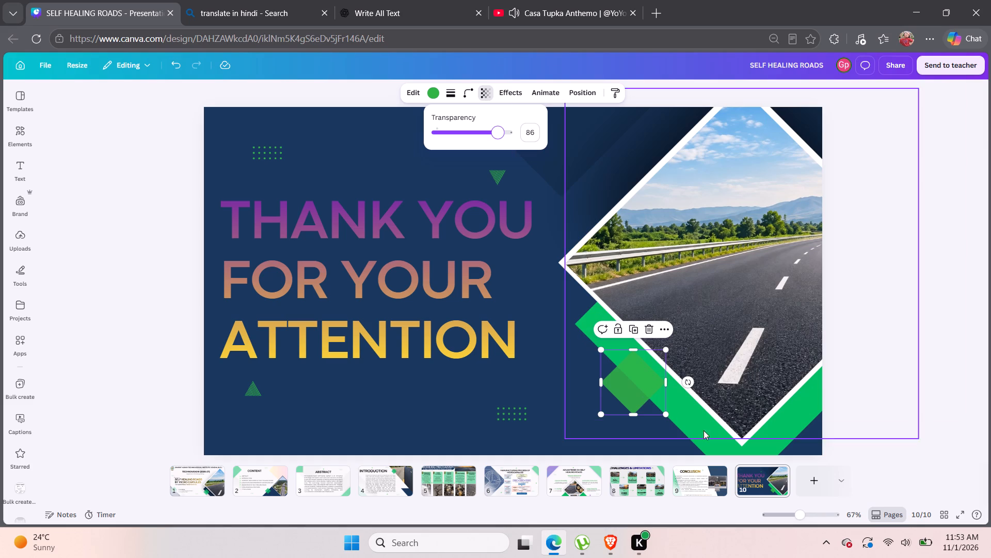
Reduce the opacity of the large green diamond behind the road photo on page 10's thank-you slide.
left_click(763, 450)
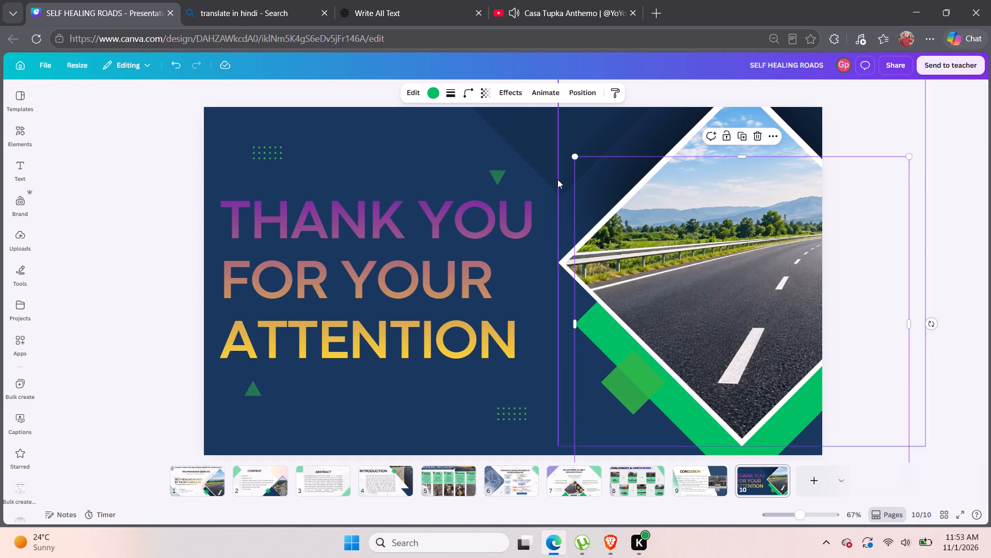
left_click(481, 96)
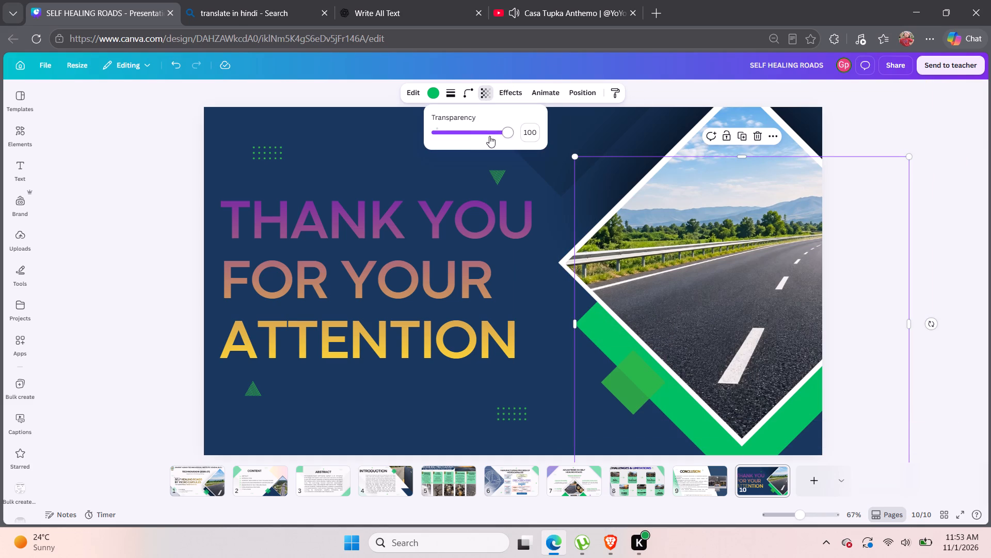
left_click_drag(506, 134, 488, 136)
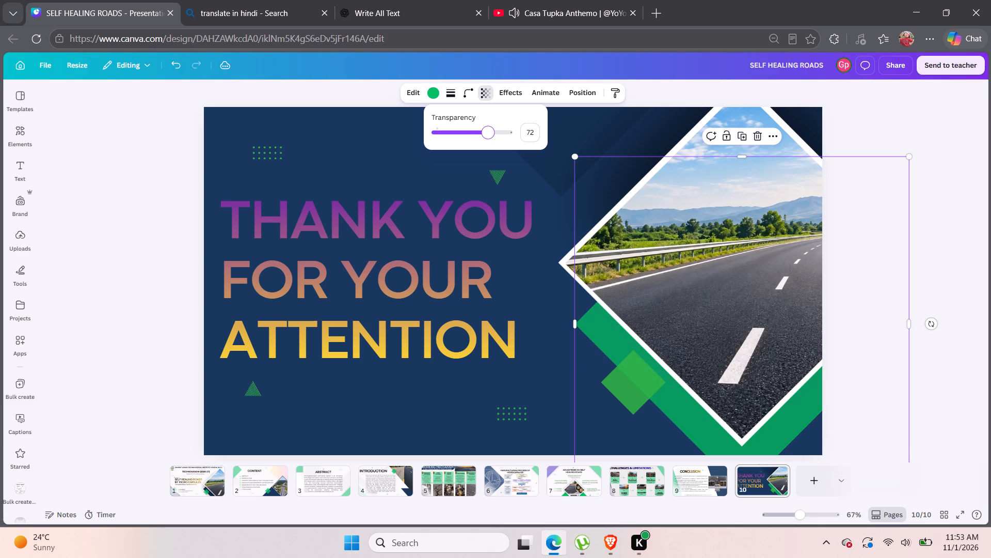
left_click_drag(488, 136, 494, 135)
left_click(937, 180)
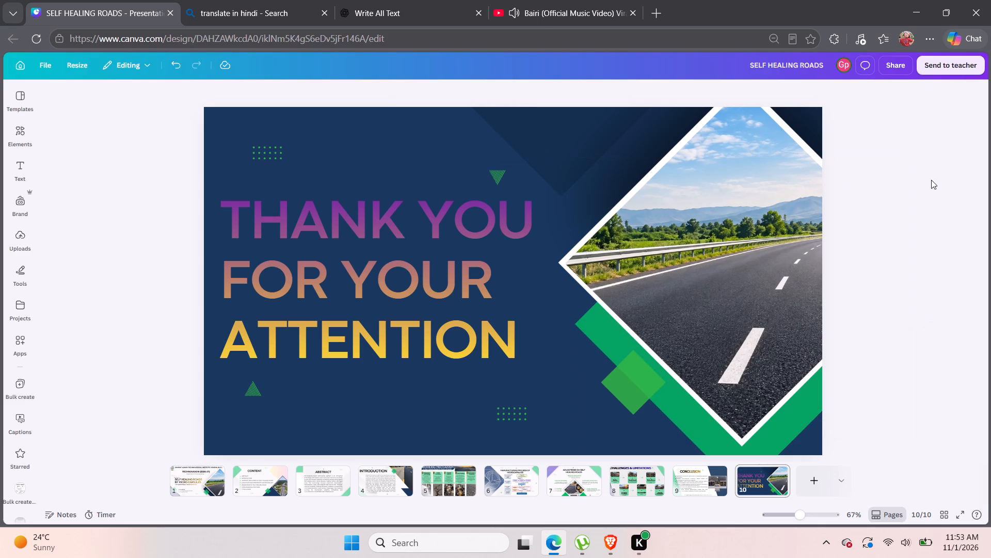
left_click(924, 184)
left_click(894, 142)
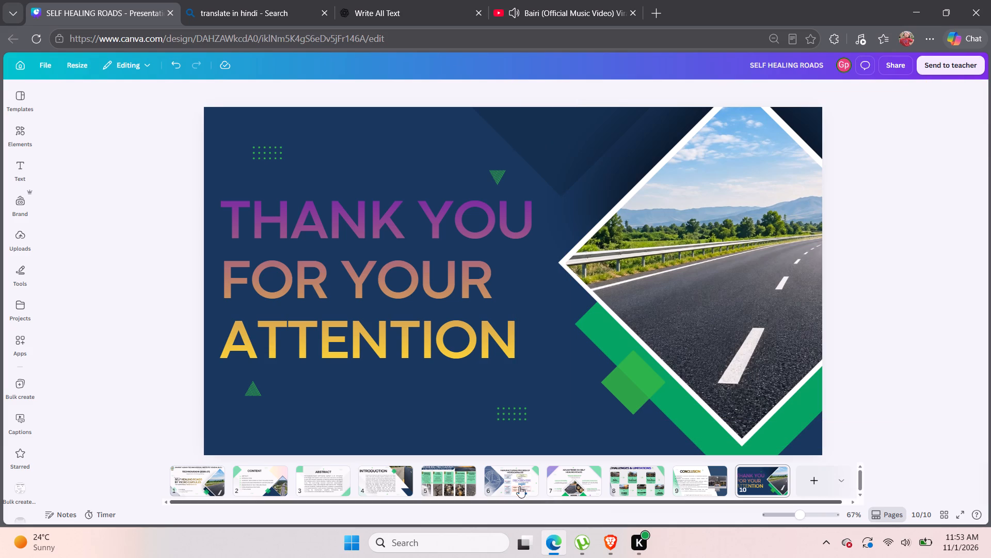
Review the slides from page 1 through page 7 for shapes that still need restyling.
left_click(209, 473)
left_click(257, 487)
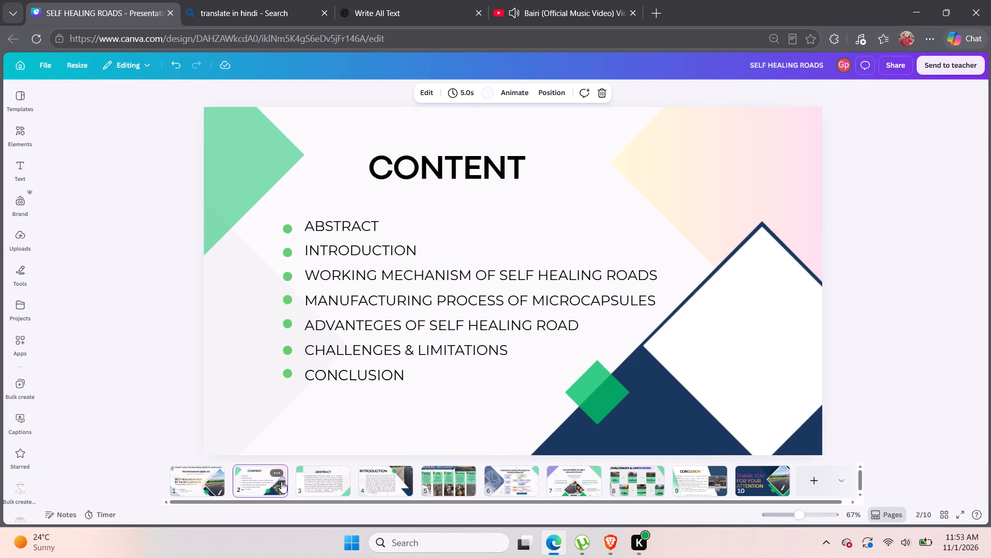
left_click(329, 479)
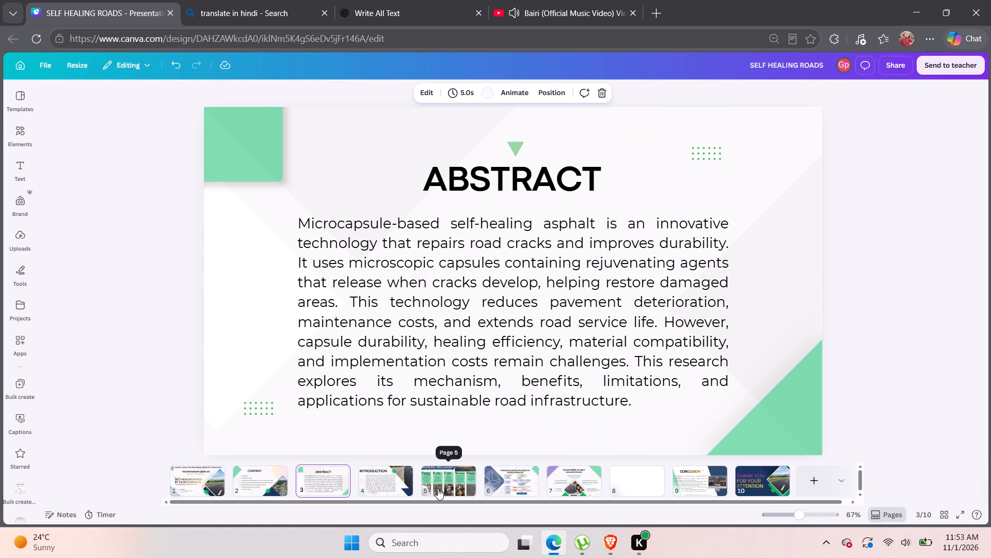
left_click(438, 488)
left_click(374, 490)
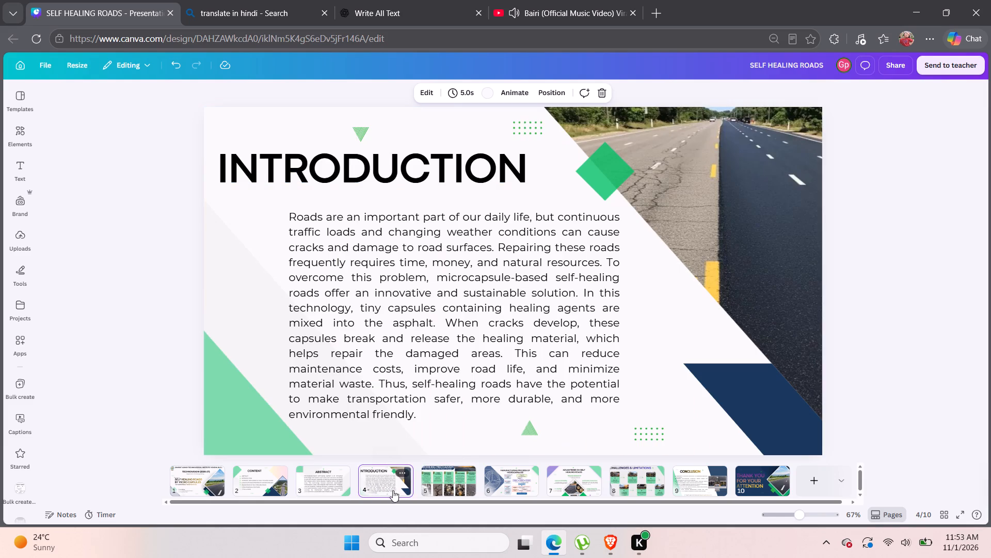
left_click(433, 488)
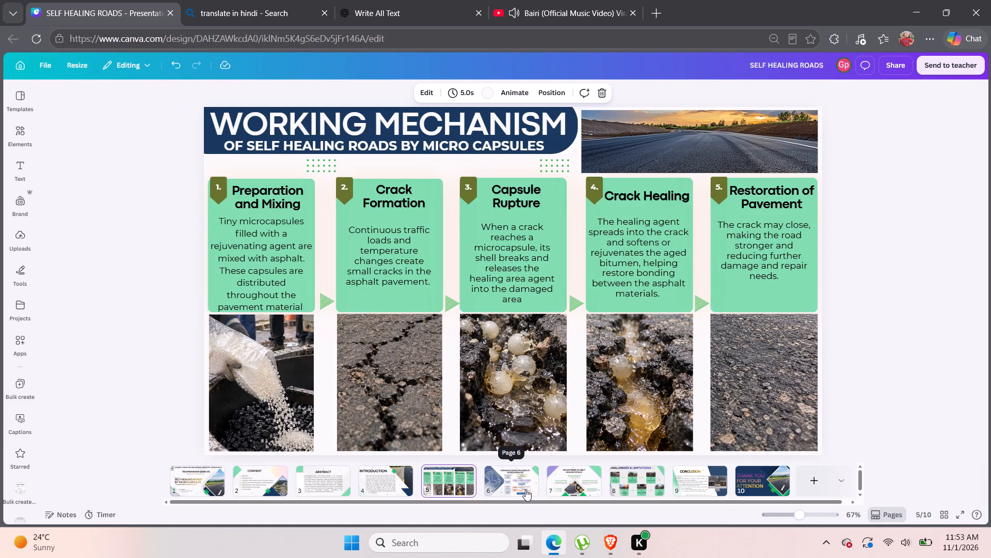
left_click(520, 488)
left_click(562, 486)
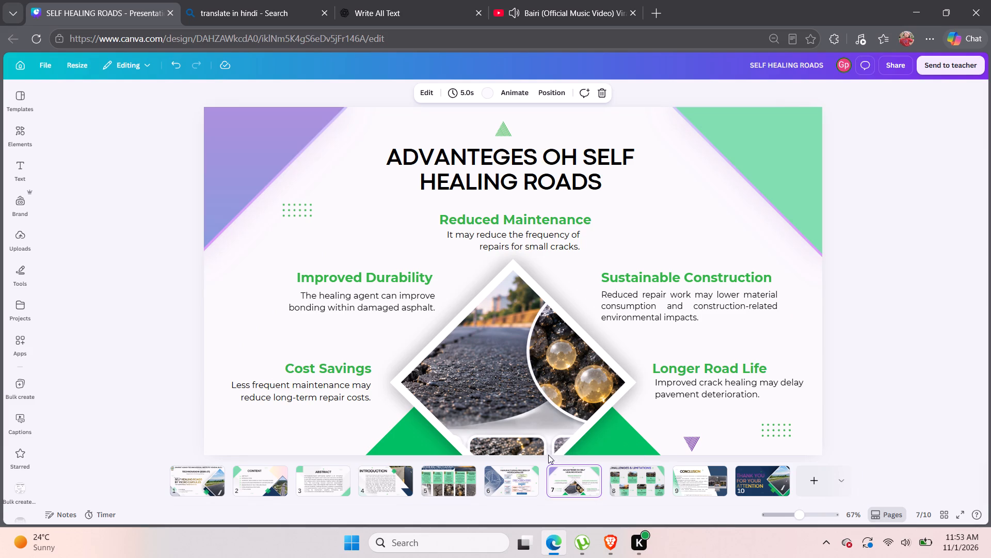
Set the transparency of the green shape behind the central diamond photo on page 7's advantages slide to 50.
left_click(646, 455)
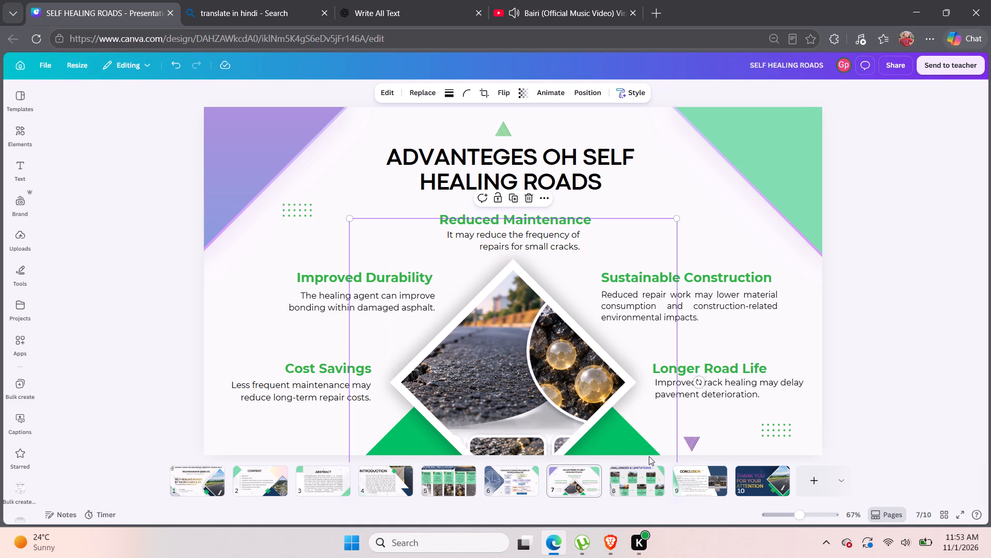
left_click(680, 452)
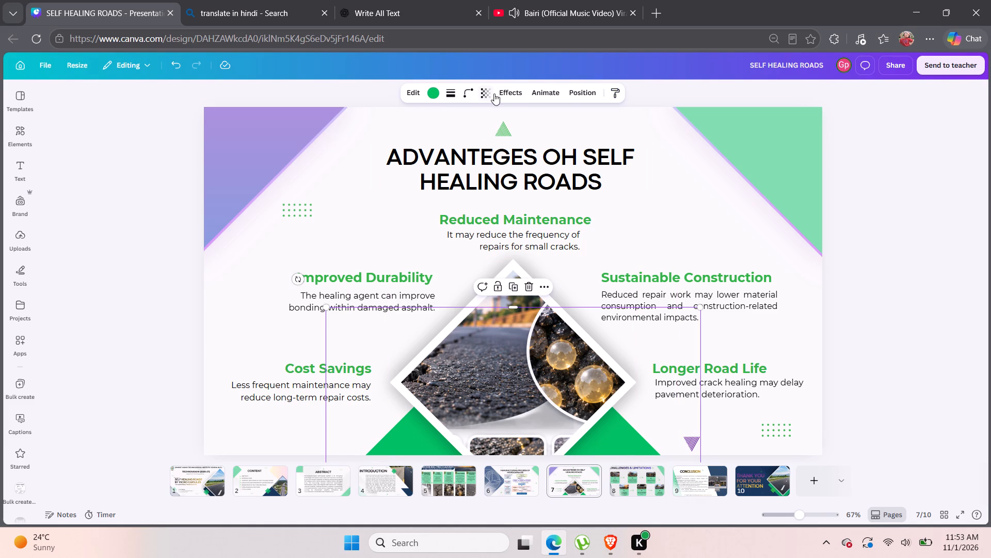
left_click(517, 96)
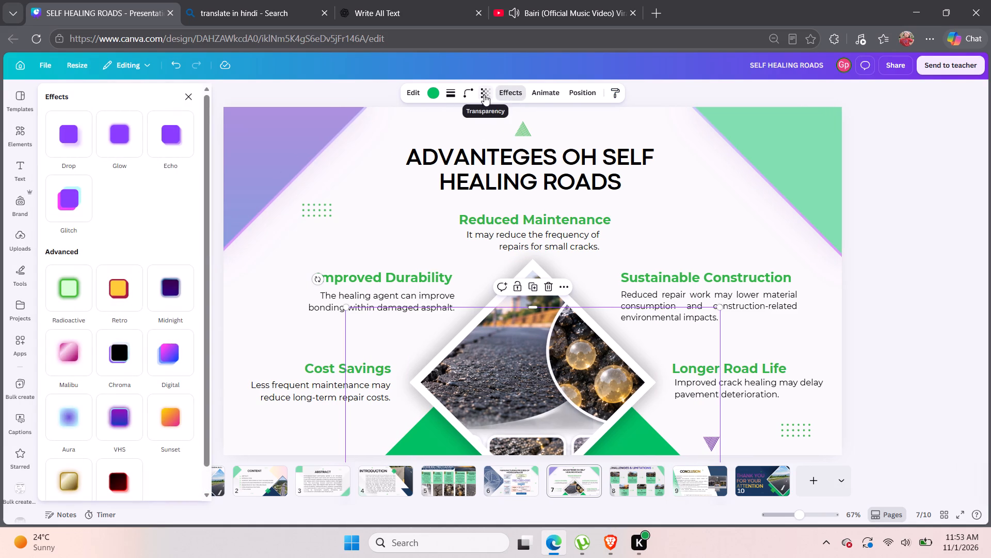
left_click(485, 95)
left_click_drag(504, 138, 492, 139)
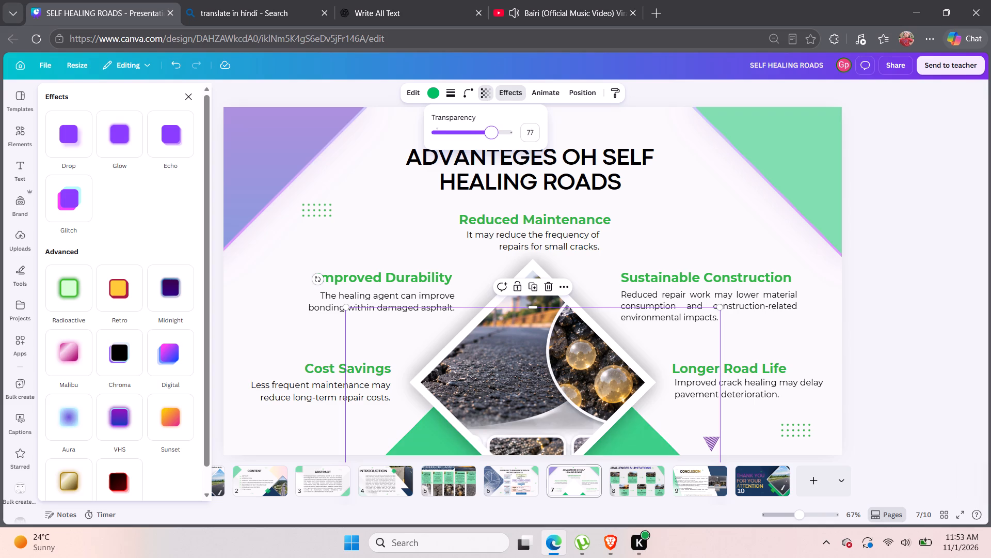
left_click_drag(492, 139, 476, 140)
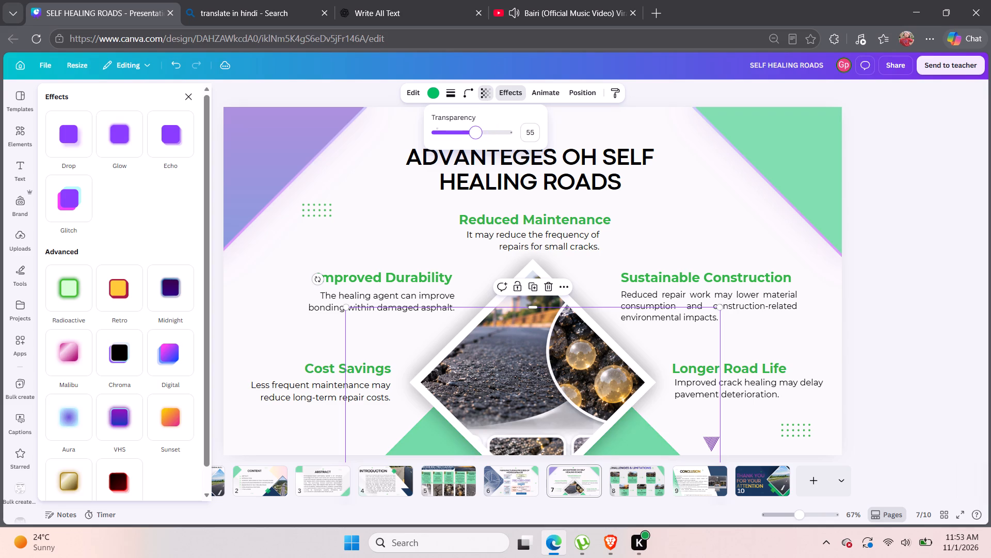
left_click_drag(476, 140, 472, 141)
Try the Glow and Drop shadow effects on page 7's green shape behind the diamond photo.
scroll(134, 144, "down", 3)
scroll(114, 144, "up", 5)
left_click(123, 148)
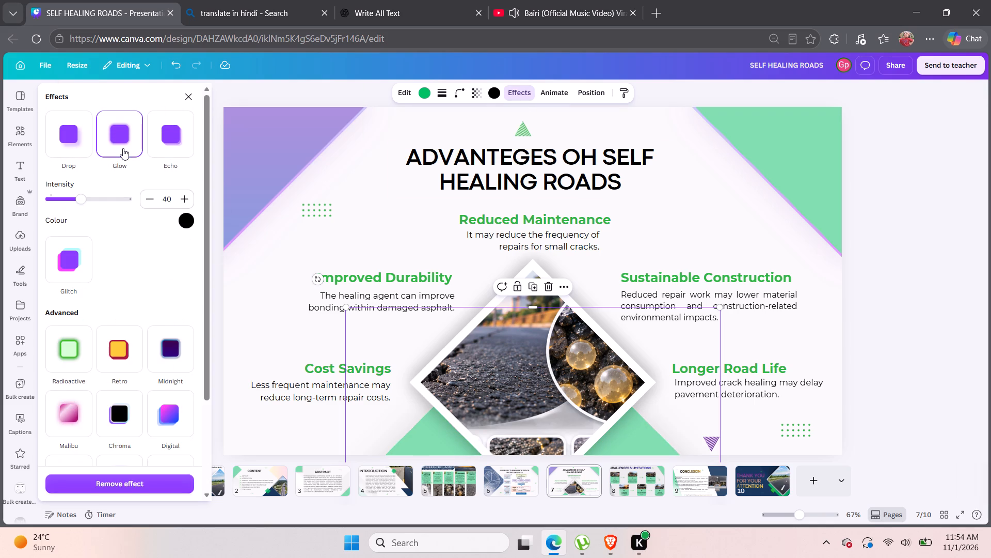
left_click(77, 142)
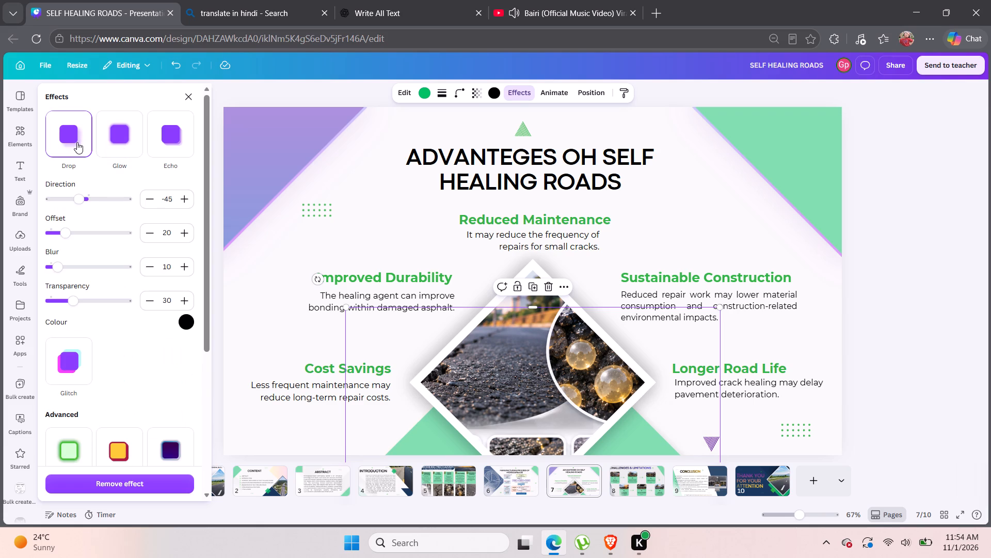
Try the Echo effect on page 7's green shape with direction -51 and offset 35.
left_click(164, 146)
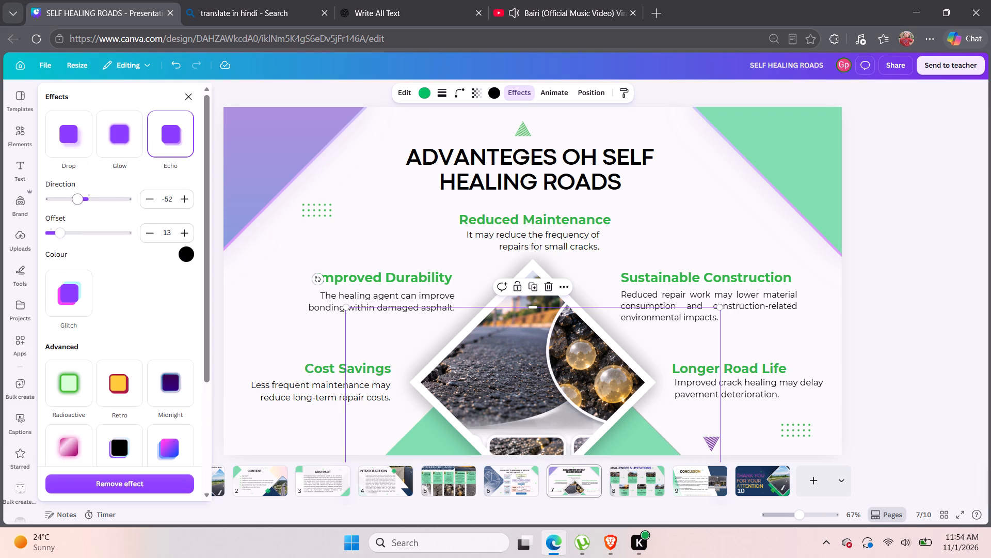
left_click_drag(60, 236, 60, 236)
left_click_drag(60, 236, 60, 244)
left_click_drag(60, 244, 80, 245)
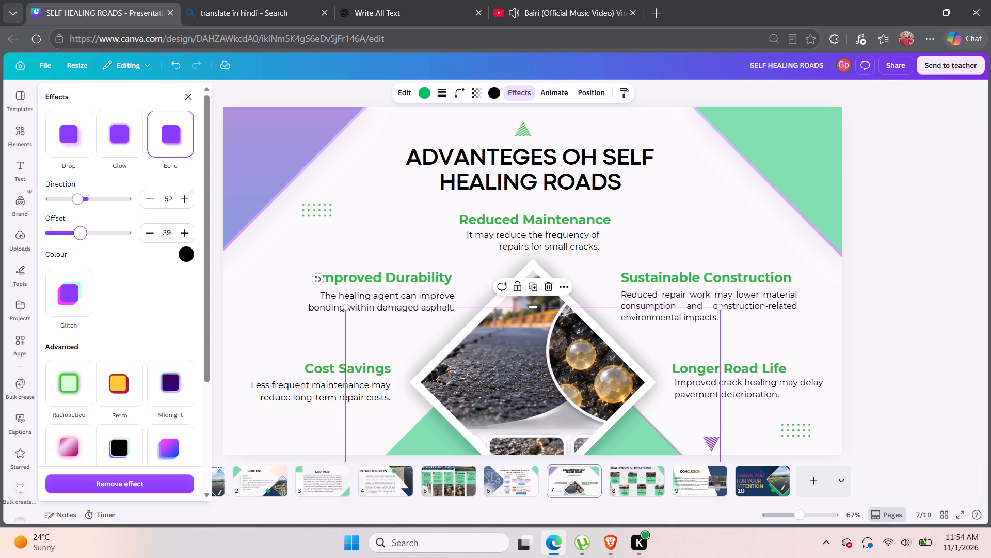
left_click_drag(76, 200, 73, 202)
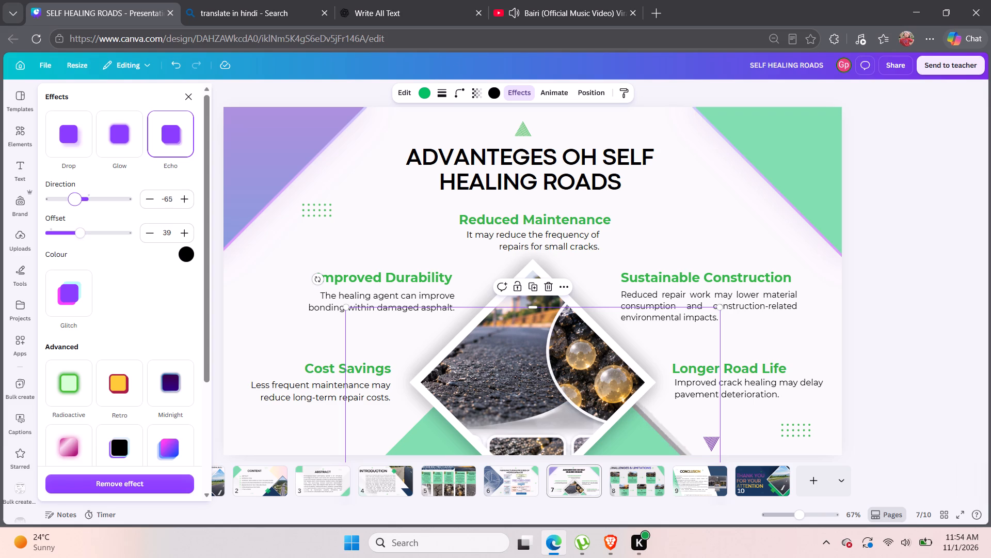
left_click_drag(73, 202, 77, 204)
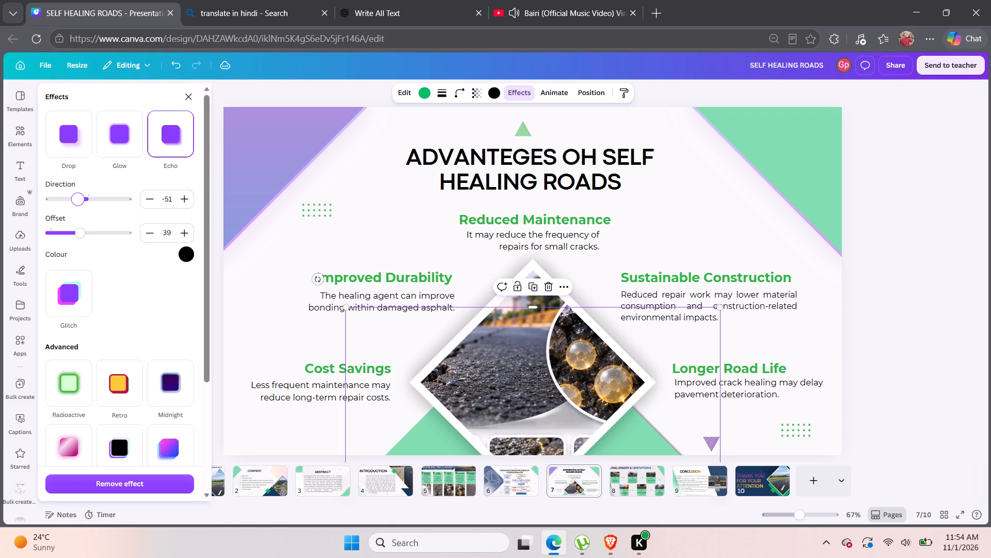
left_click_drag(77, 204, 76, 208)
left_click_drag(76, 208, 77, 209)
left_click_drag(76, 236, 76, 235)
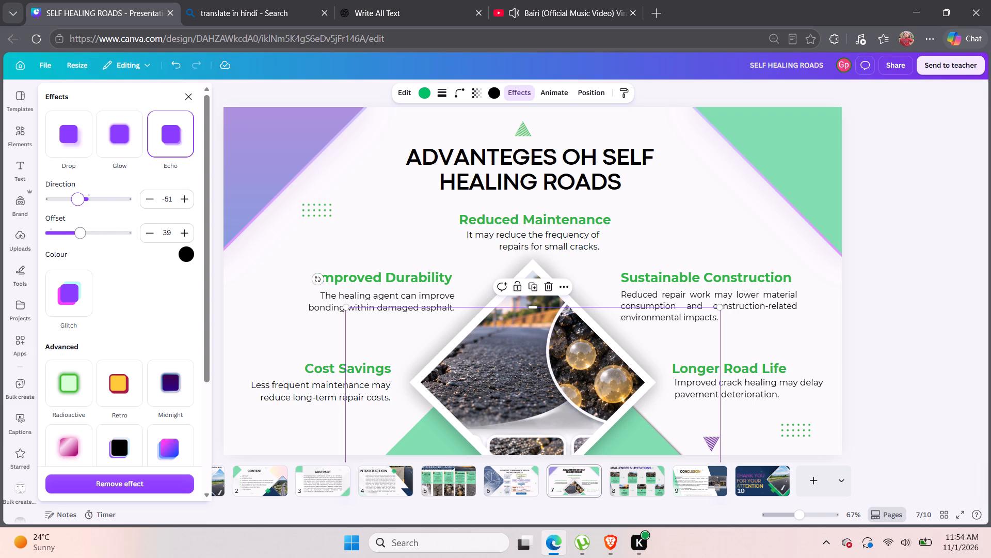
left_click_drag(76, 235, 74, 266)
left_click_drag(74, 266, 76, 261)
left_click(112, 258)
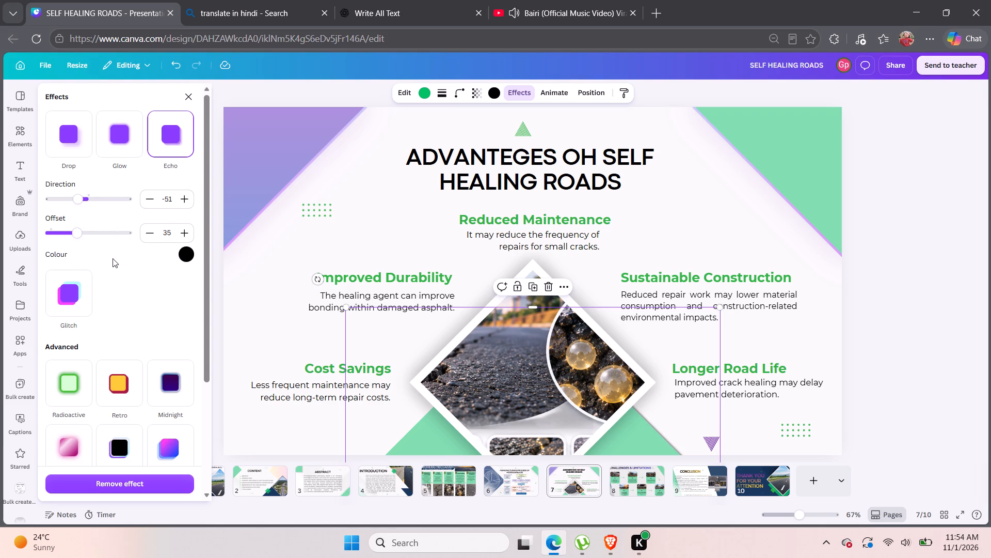
Compare the Glitch, Glow and Drop effects on page 7's green shape and apply Echo with direction -52 and offset 13.
left_click(72, 286)
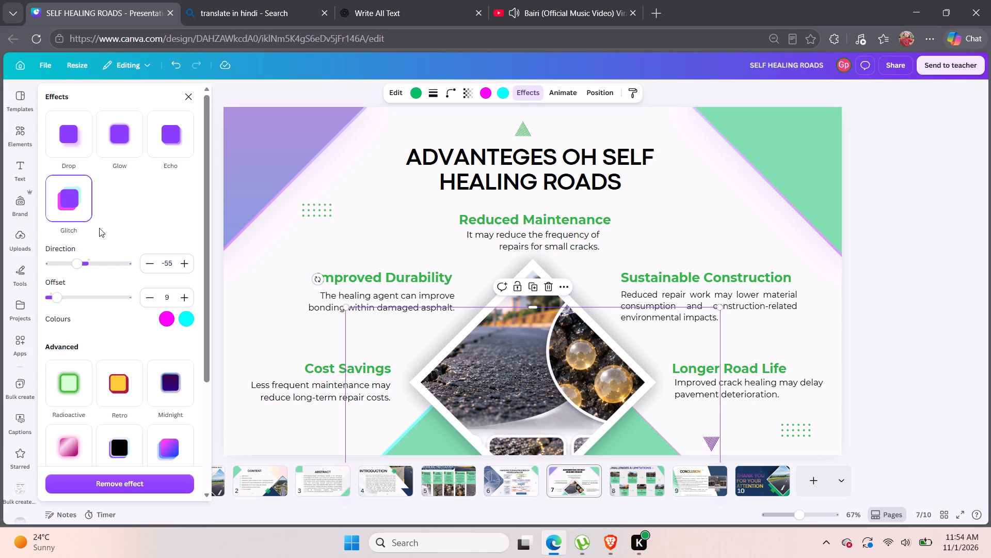
left_click(157, 146)
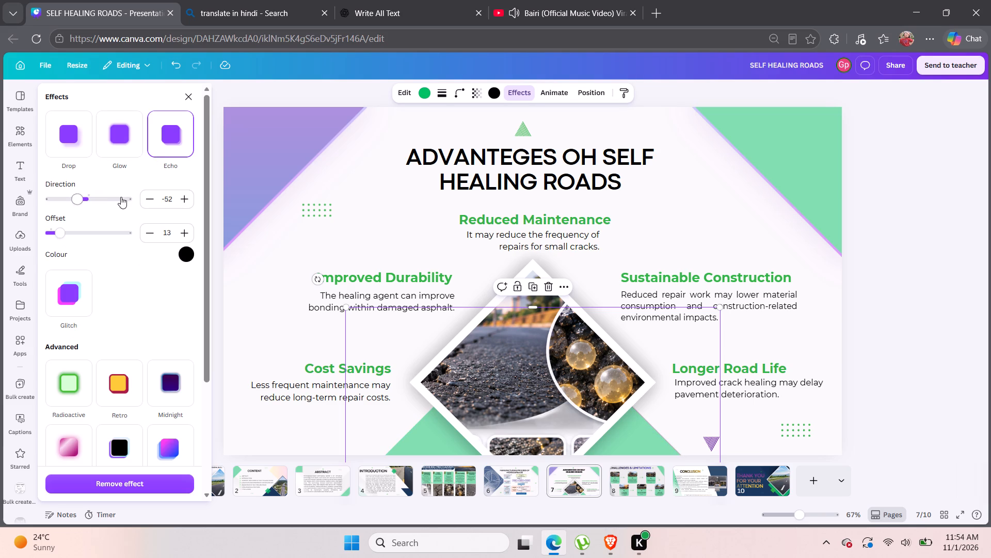
left_click(116, 148)
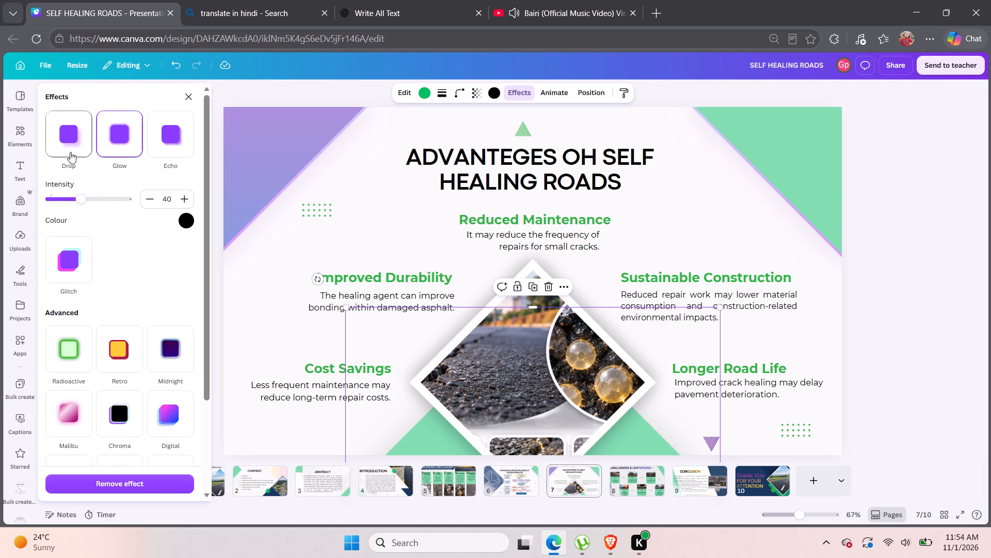
left_click(70, 152)
left_click(158, 146)
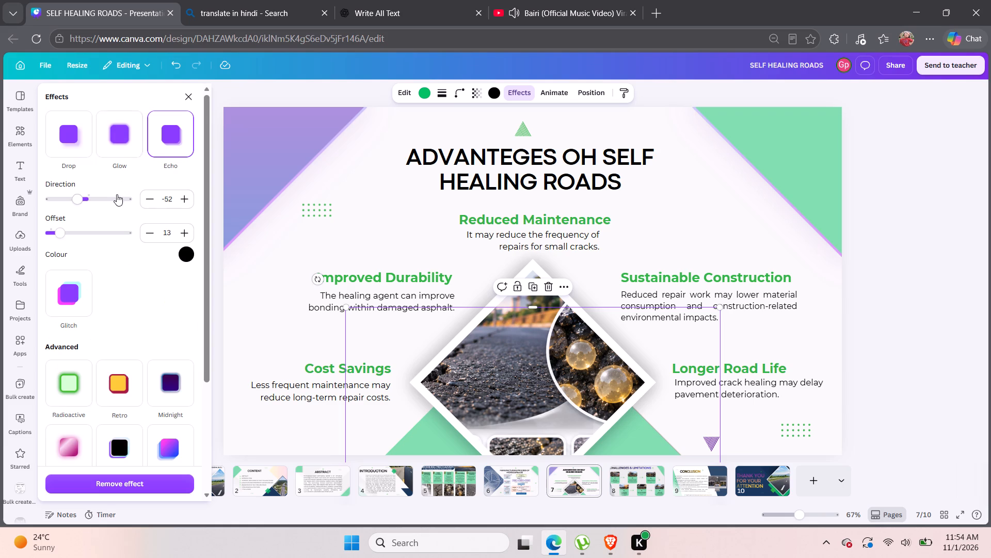
Try the Glitch, Retro and Malibu effects on page 7's shape behind the diamond photo and apply the Digital effect.
scroll(118, 196, "down", 4)
left_click(120, 290)
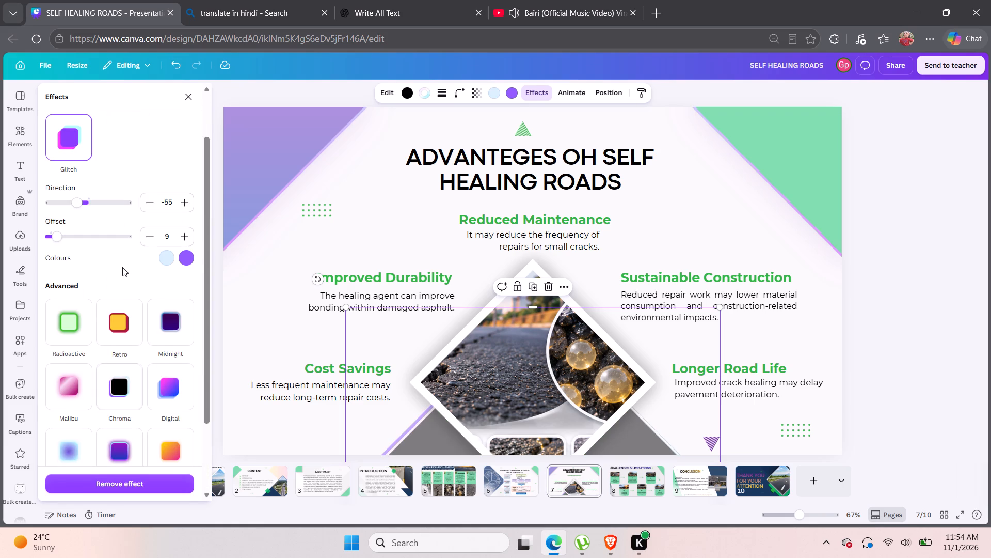
left_click(119, 319)
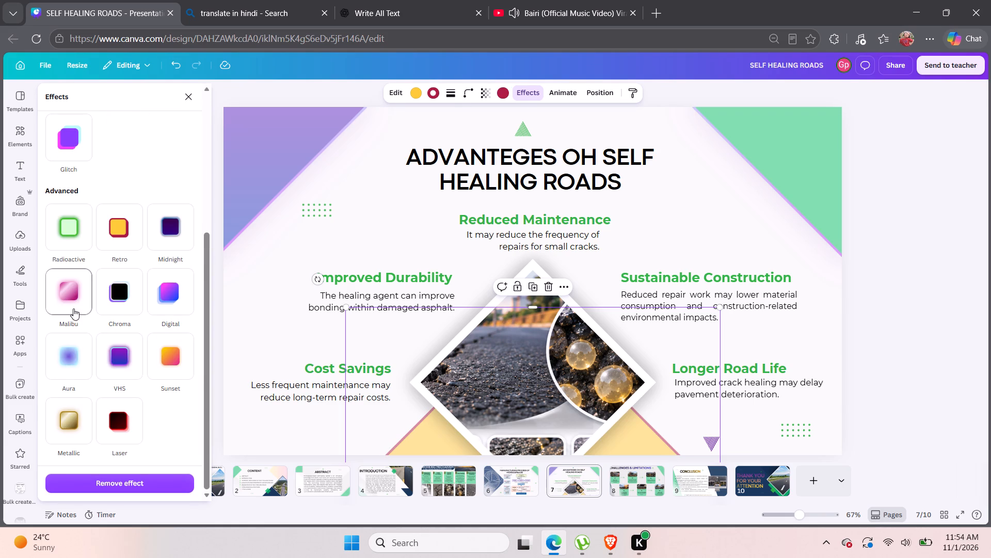
left_click(73, 308)
left_click(166, 308)
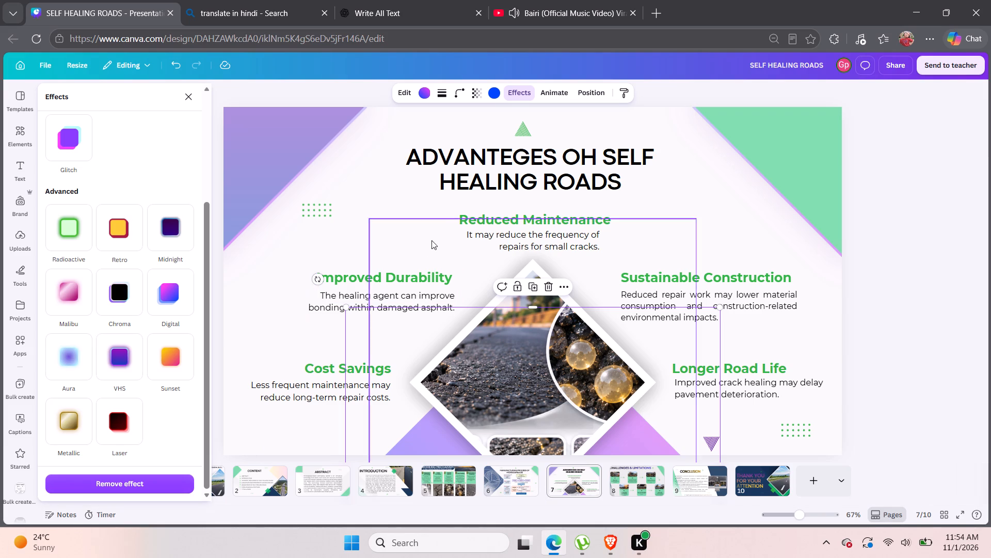
Compare default gradient fills on page 7's shape behind the diamond photo and apply the purple-to-orange linear gradient.
left_click(481, 92)
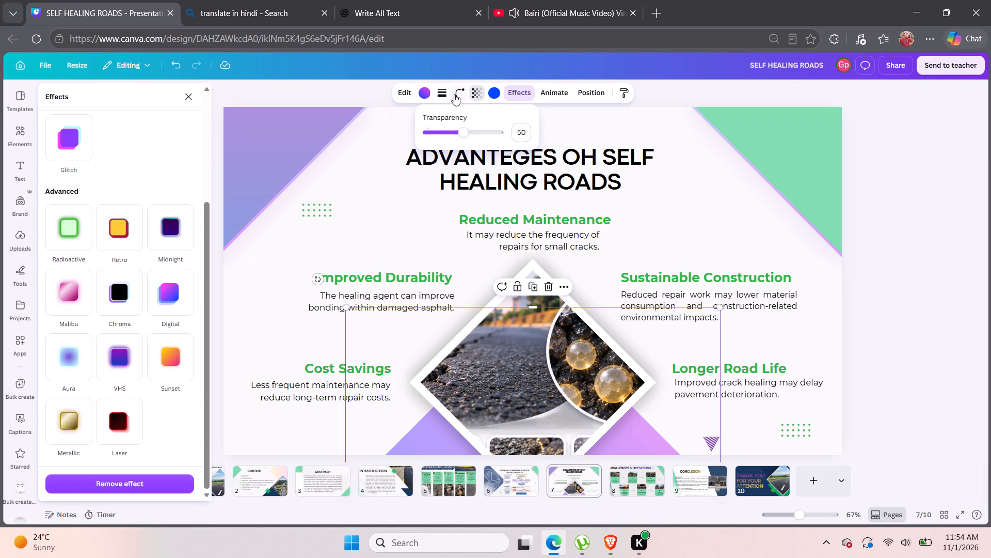
left_click(426, 92)
scroll(6, 388, "down", 6)
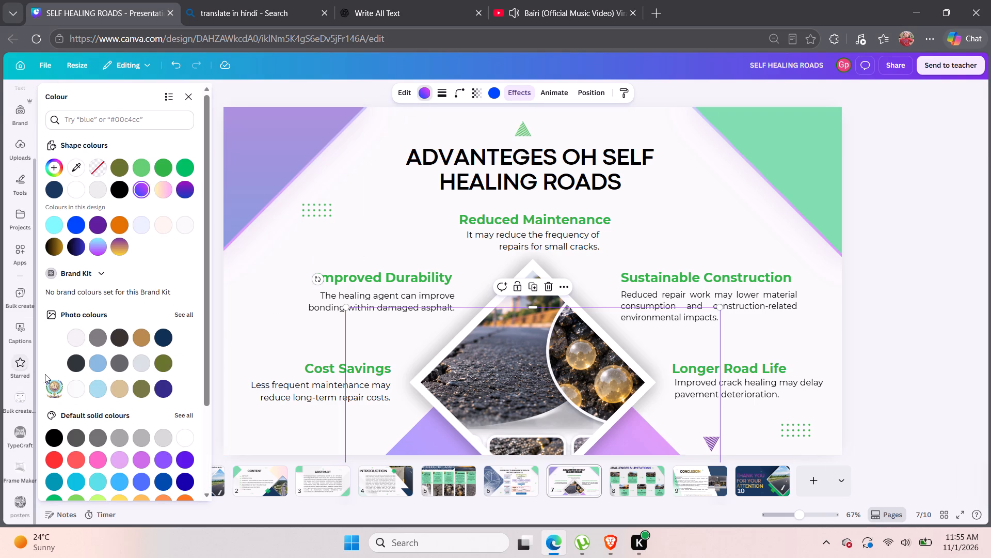
scroll(78, 351, "down", 11)
left_click(164, 440)
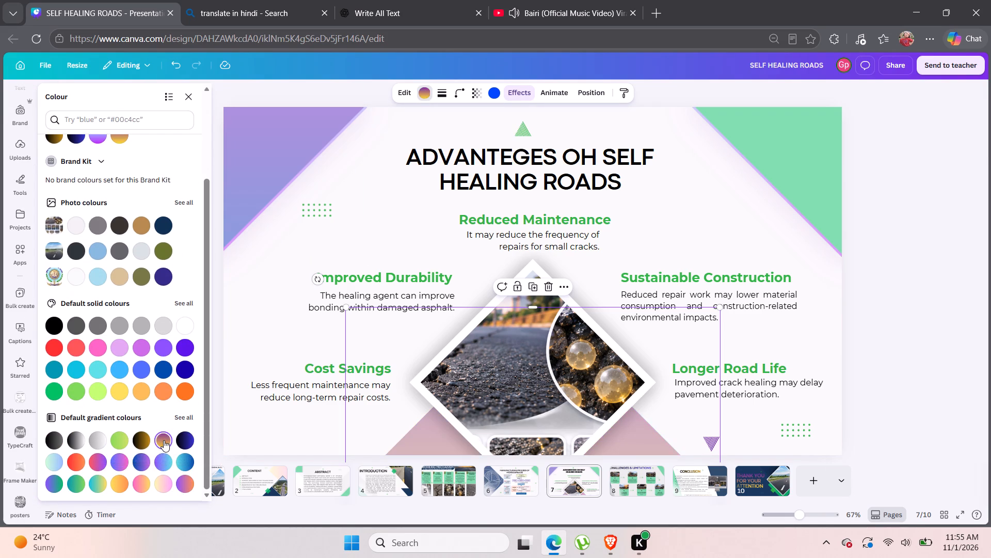
left_click(132, 445)
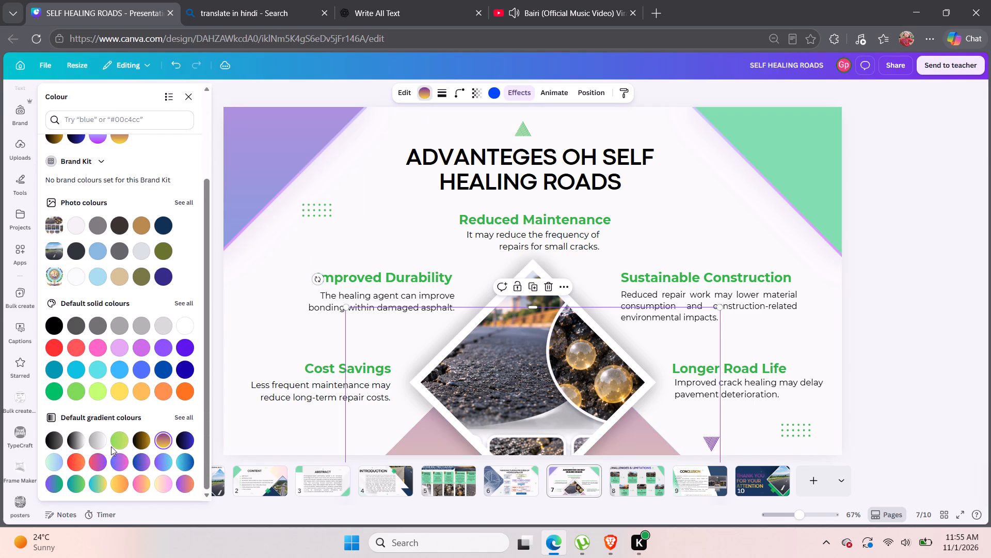
left_click(117, 443)
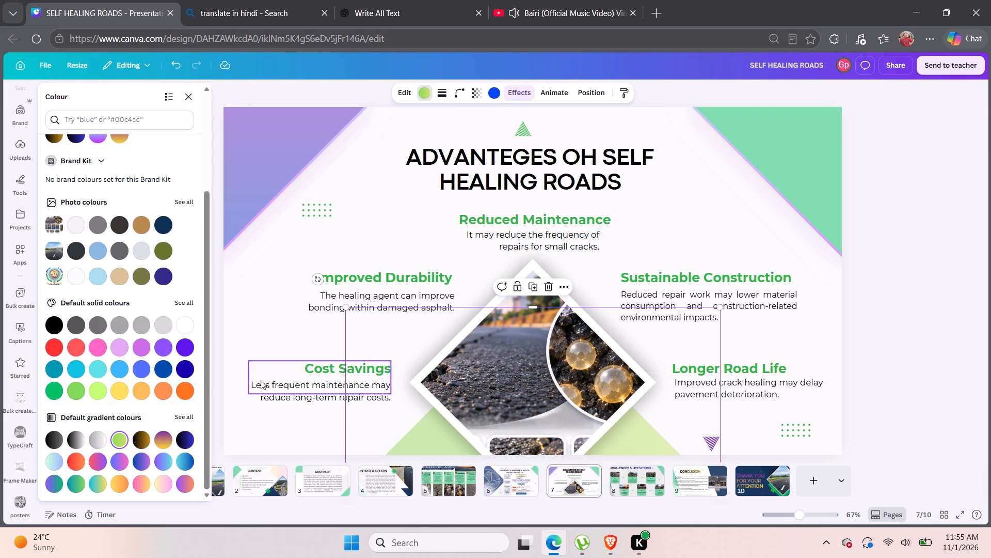
left_click(163, 484)
left_click(187, 484)
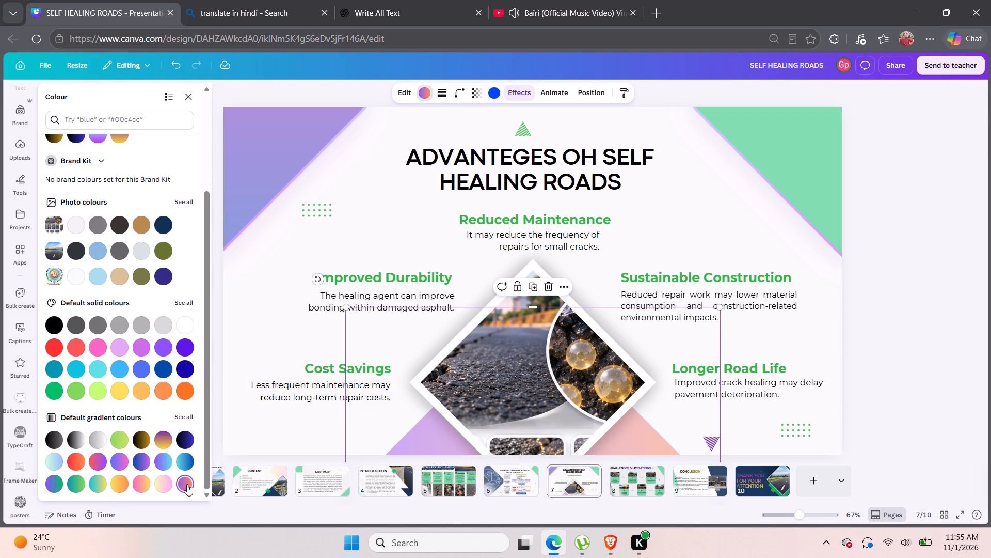
left_click(884, 347)
left_click(864, 344)
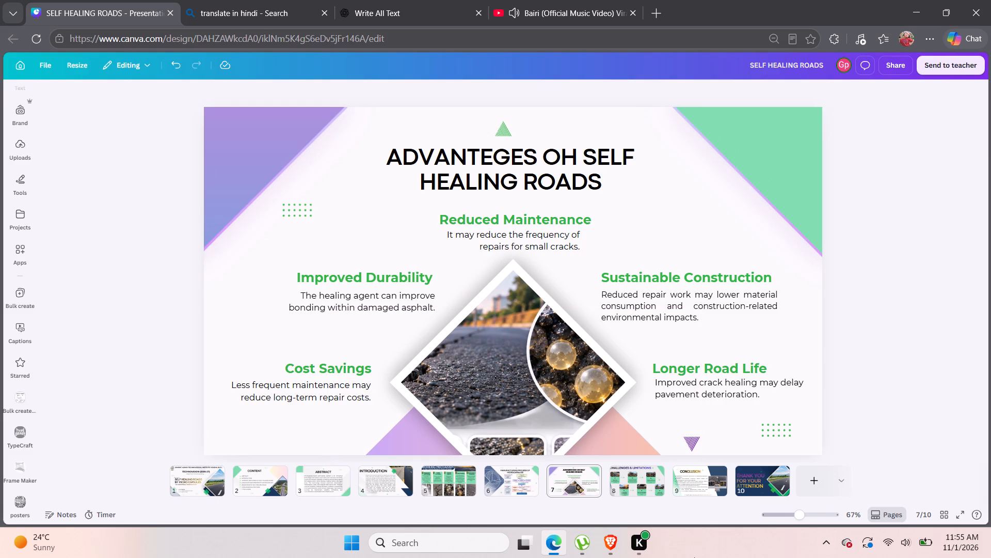
Make the navy shape at the bottom corner of page 4's Introduction slide slightly transparent.
left_click(384, 487)
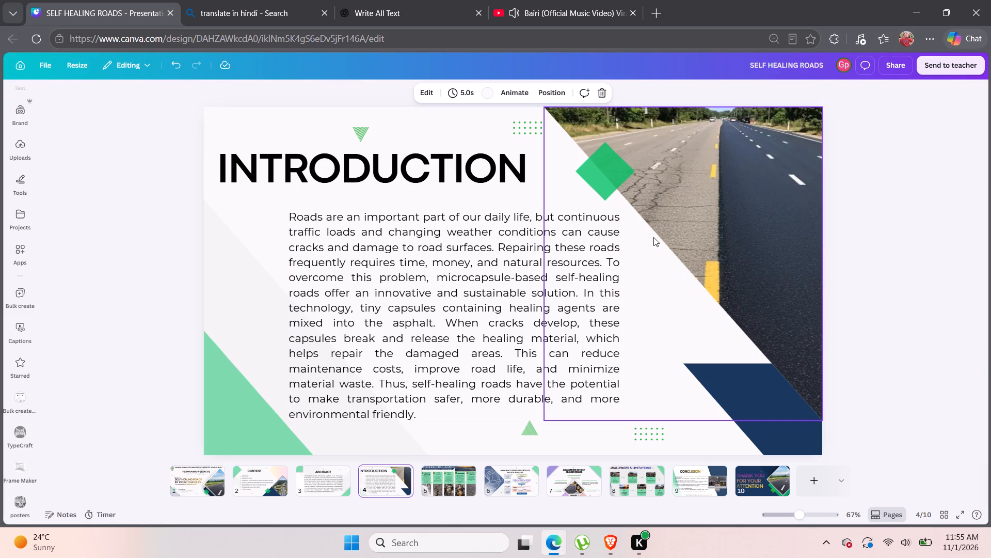
left_click(757, 437)
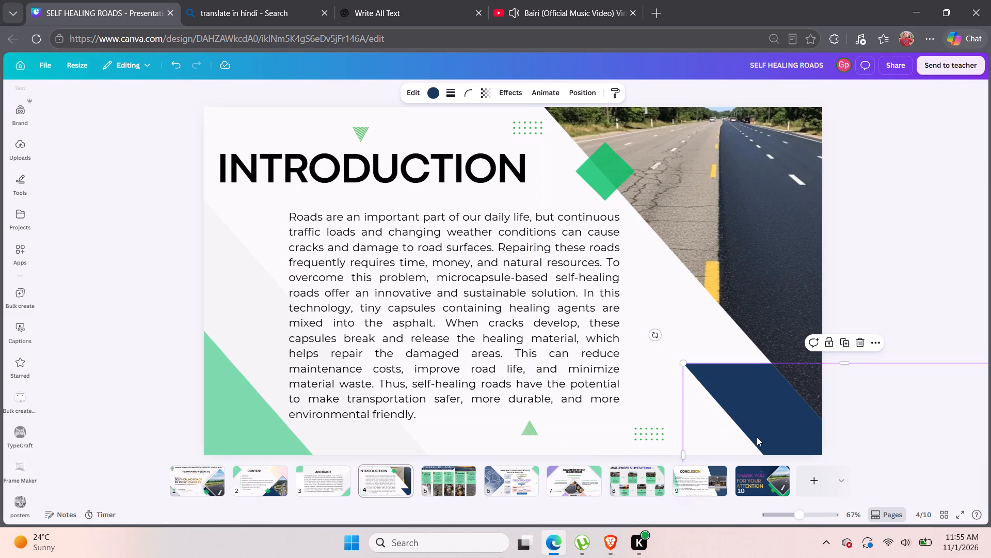
left_click(489, 91)
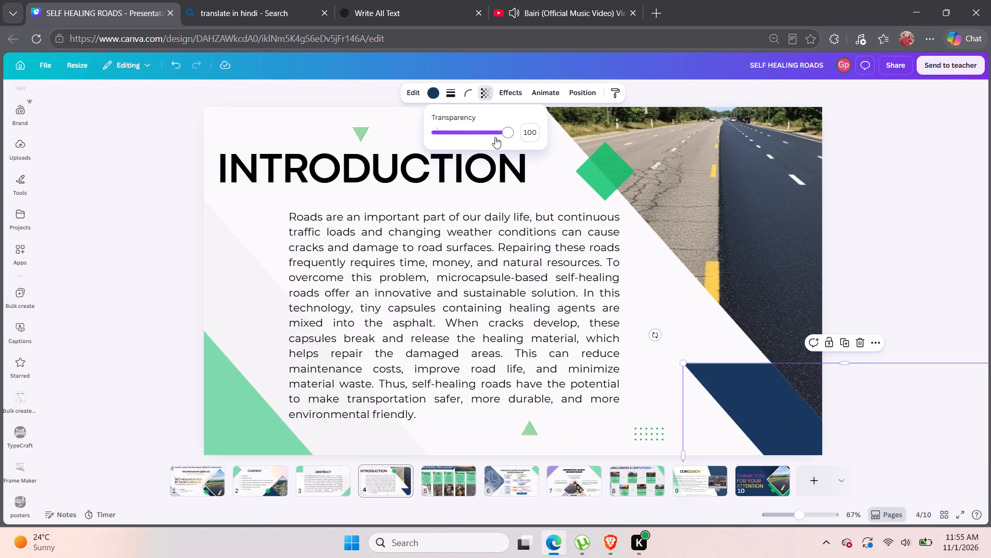
left_click_drag(509, 135, 501, 134)
double_click(501, 134)
Review the Conclusion, Introduction and Content slides on pages 9, 4 and 2, comparing their layouts and decorative shapes.
left_click(861, 178)
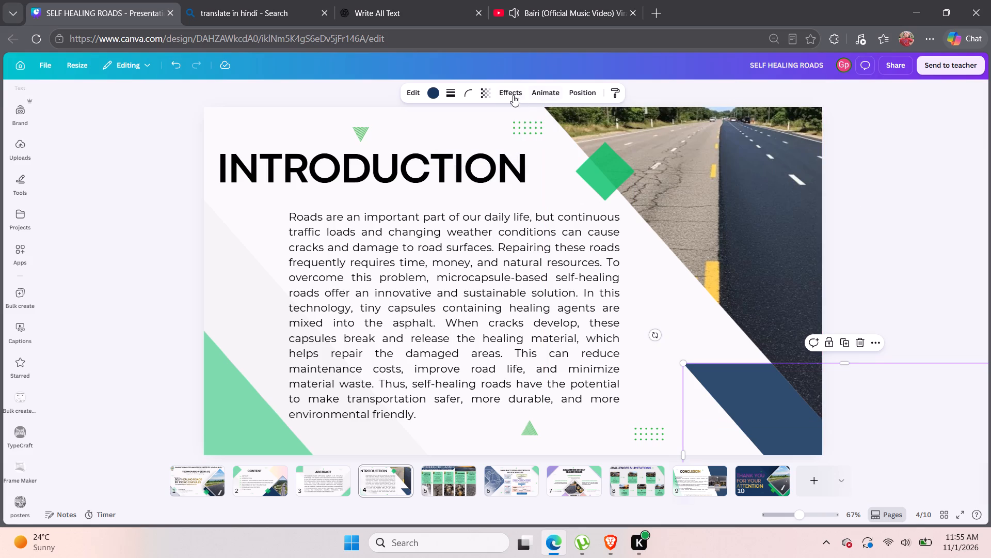
left_click(697, 479)
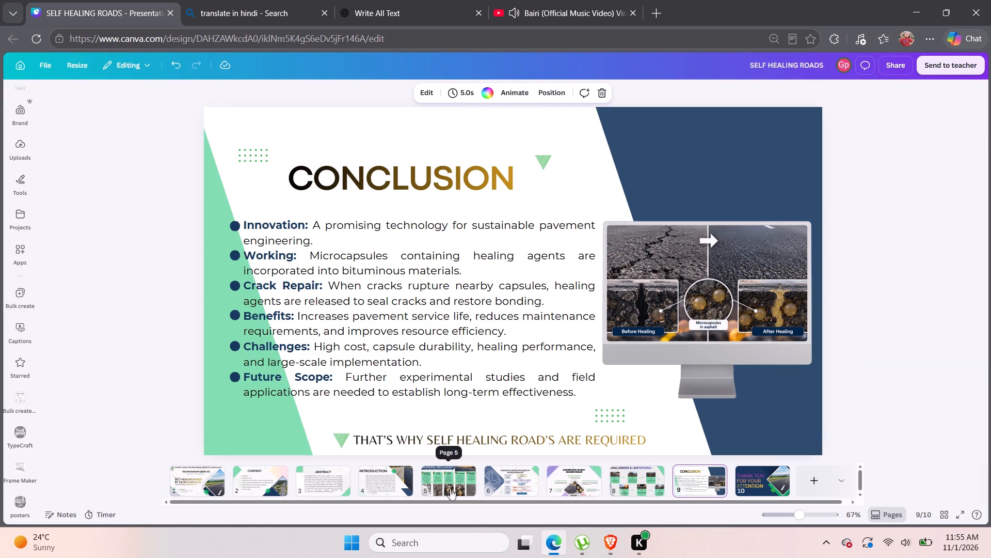
left_click(399, 487)
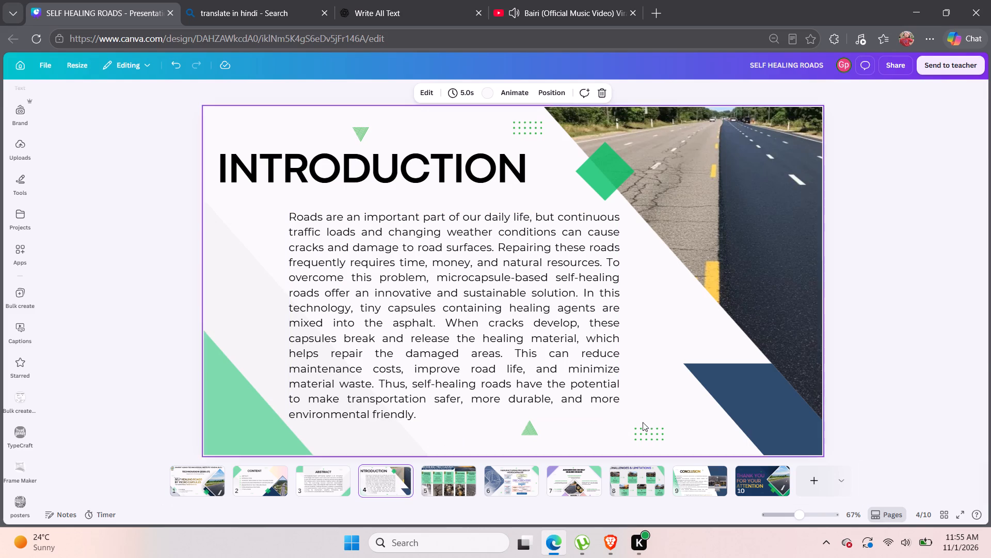
left_click(263, 486)
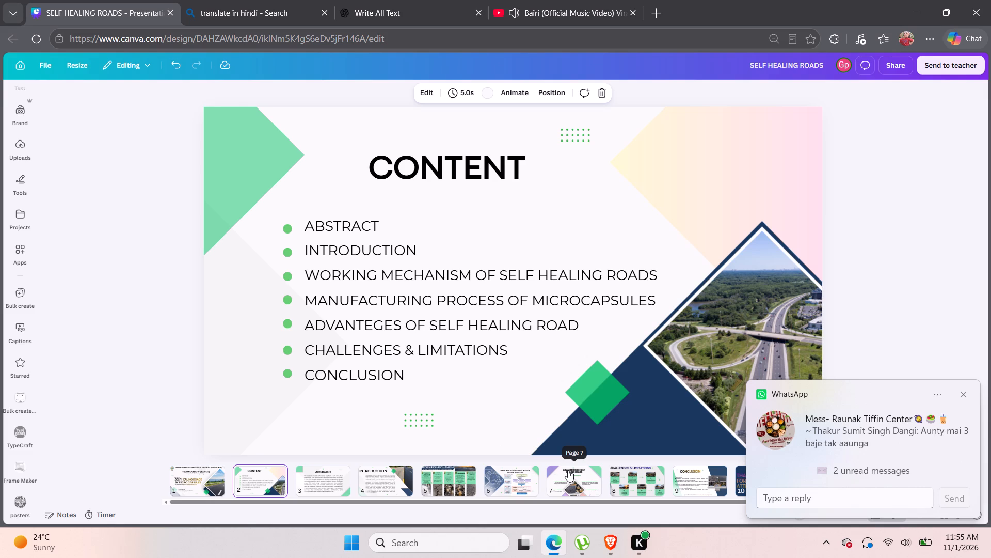
left_click(403, 488)
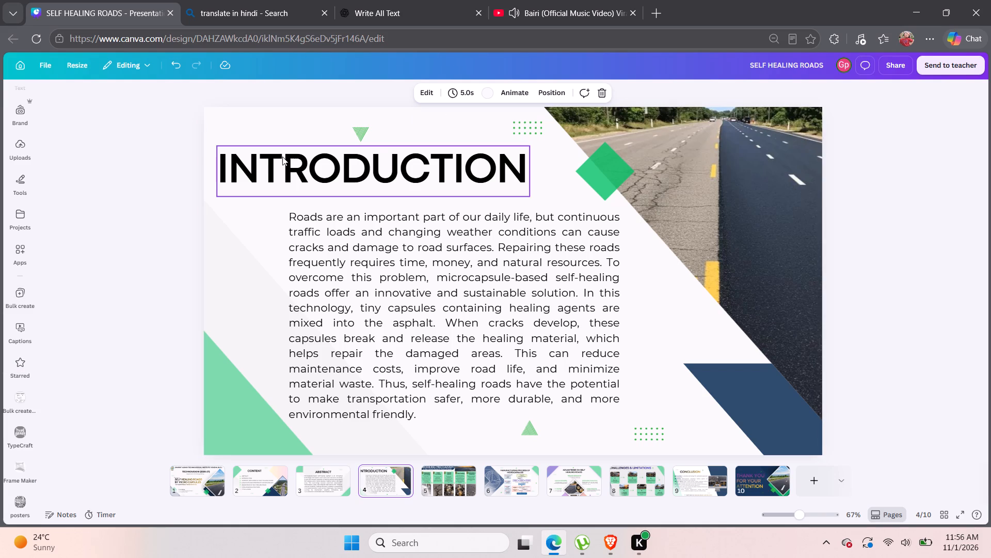
left_click(160, 148)
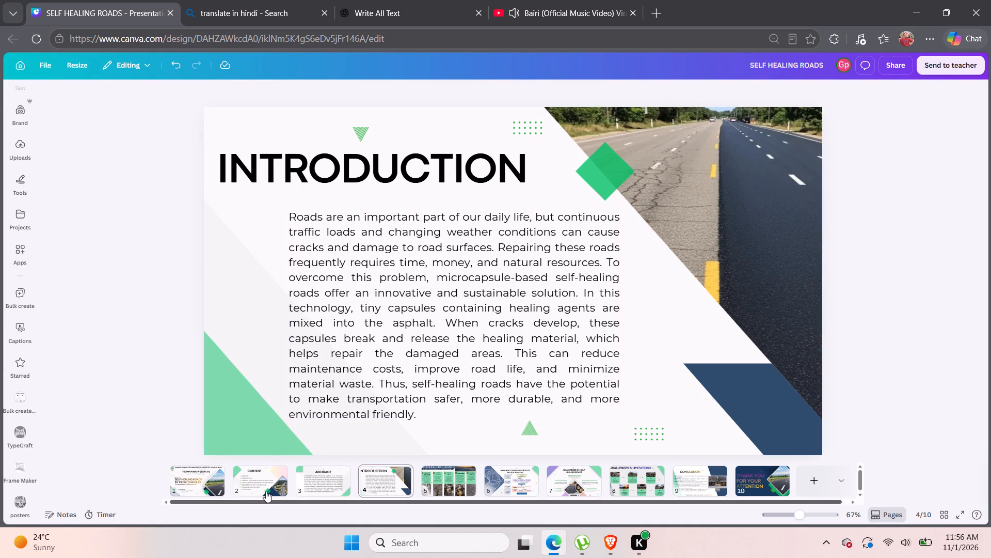
Review the shape styling on the Content slide and the Abstract slide on pages 2 and 3.
left_click(261, 479)
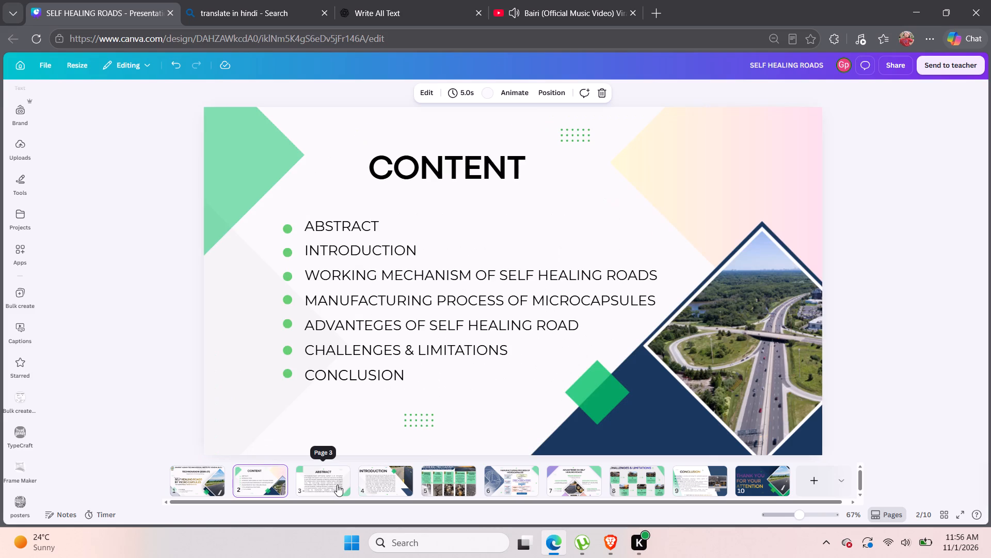
left_click(335, 485)
left_click(390, 489)
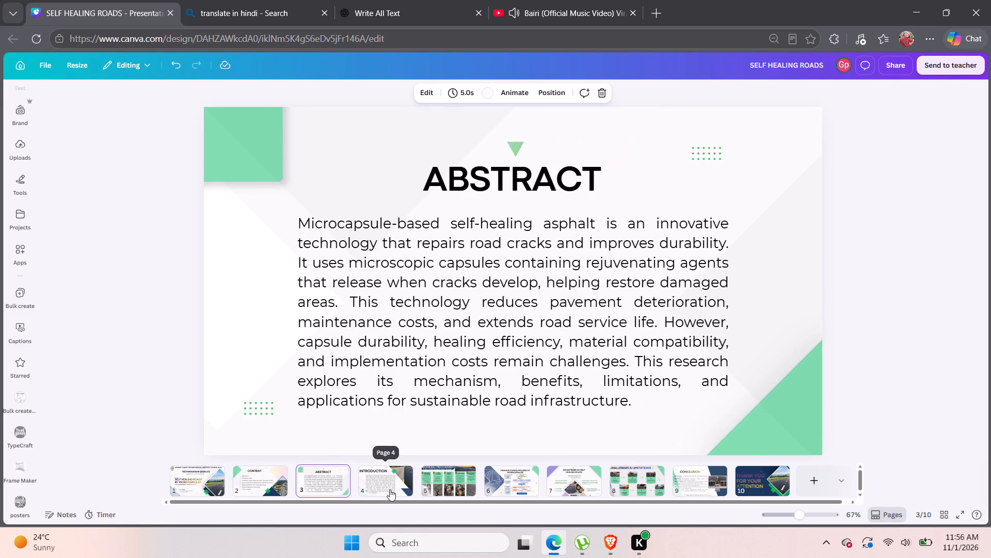
left_click(316, 479)
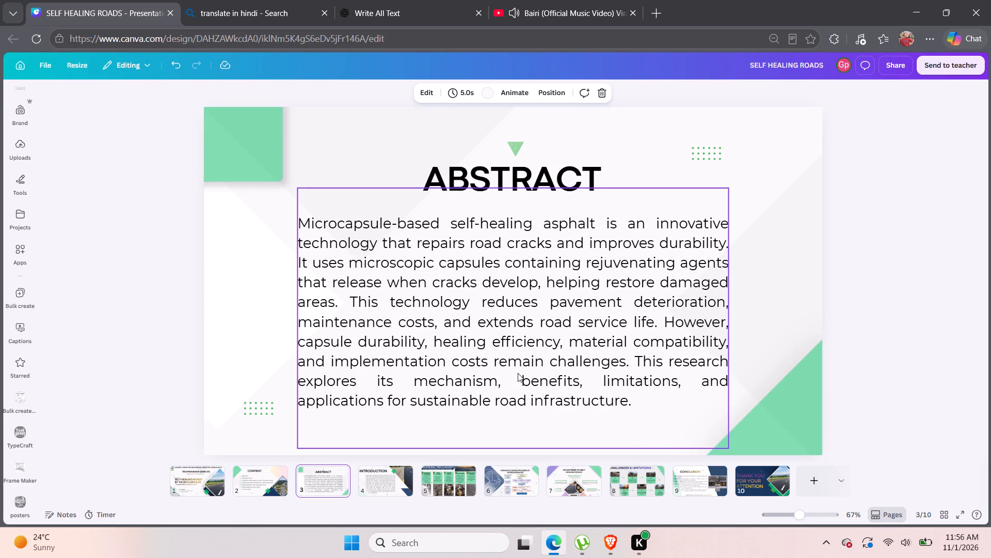
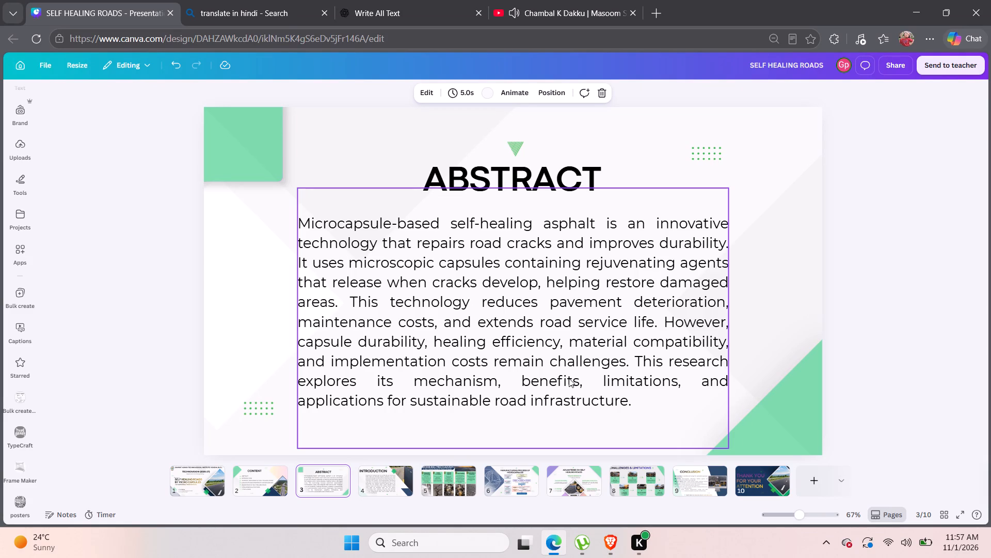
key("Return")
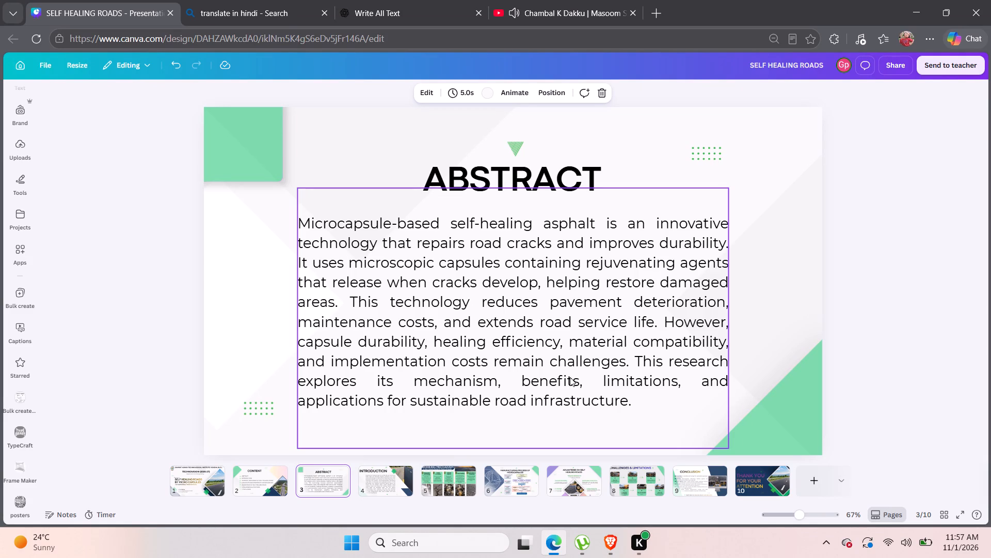
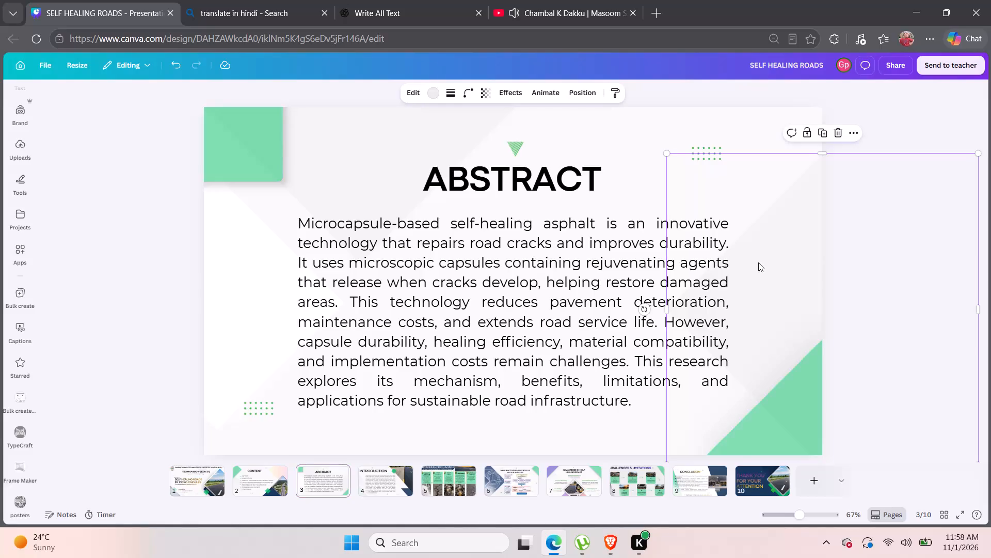
Nudge the large pale background shape on page 3's Abstract slide slightly to the right.
key("Right")
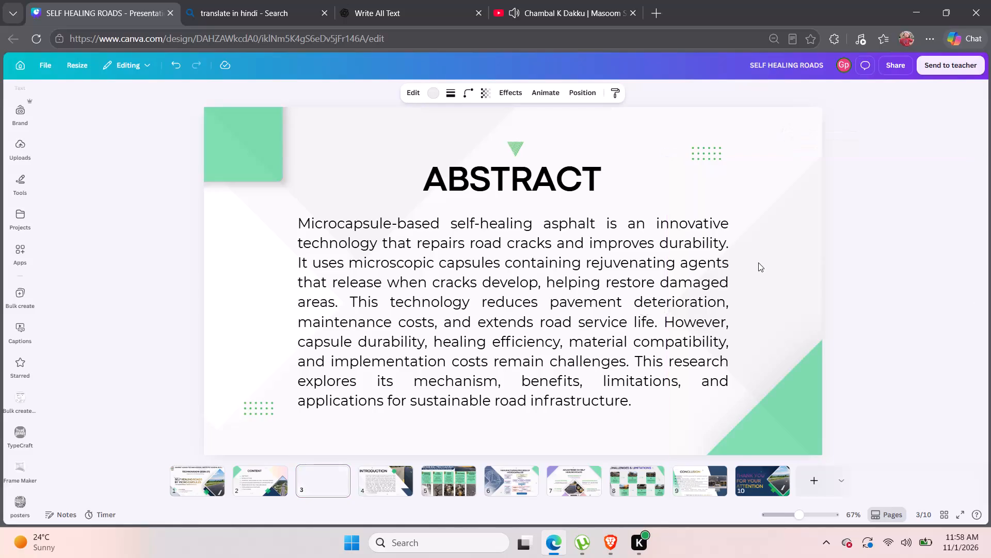
key("Right")
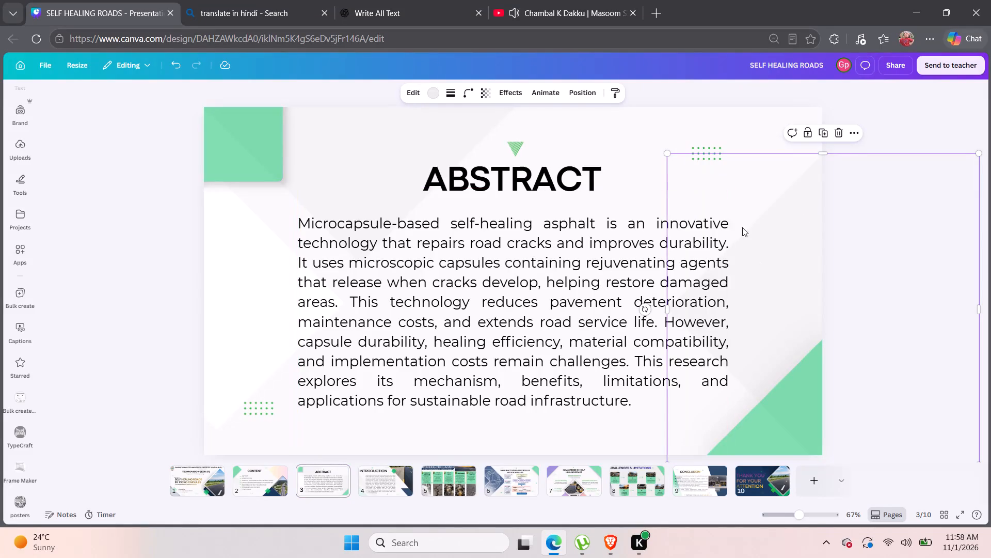
Open the title slide on page 1.
left_click(212, 484)
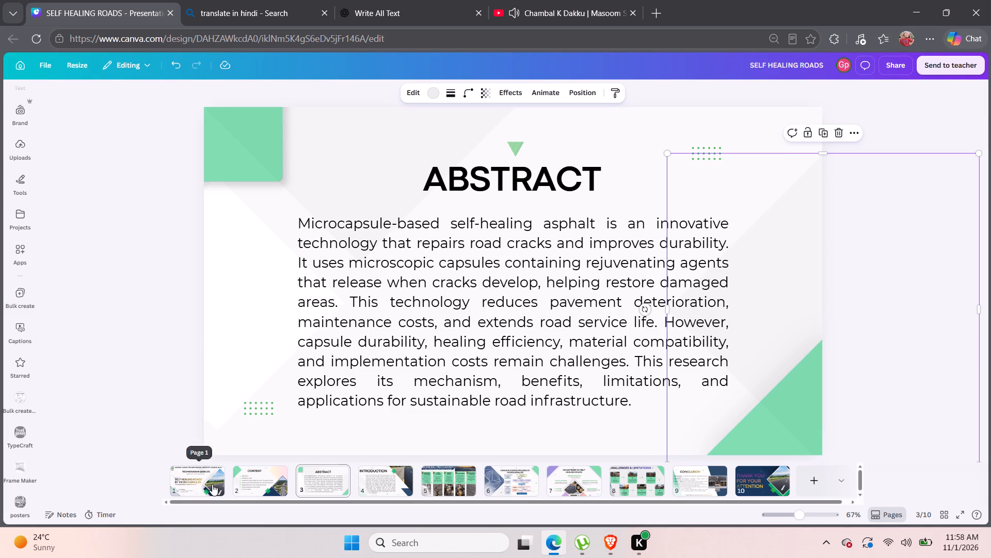